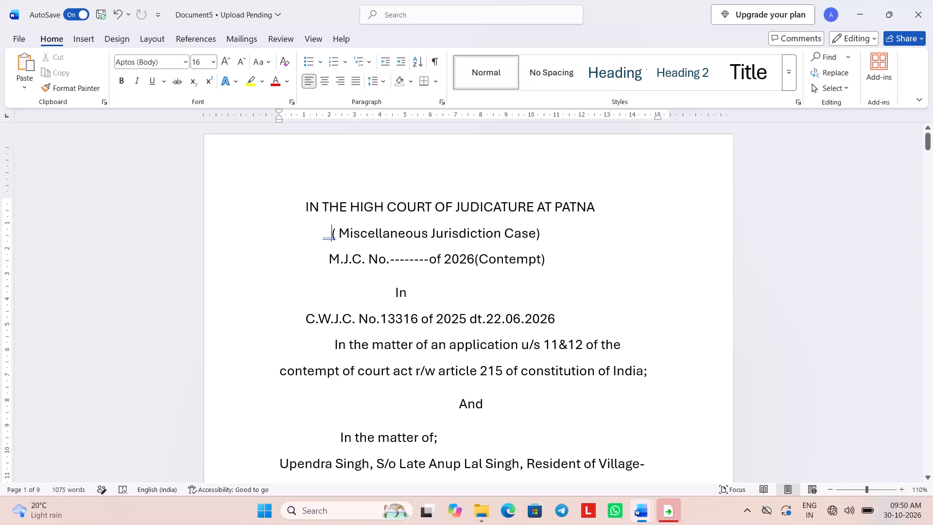
# Look through the whole contempt petition, from the court heading down to the list of annexures and back.
pyautogui.scroll(-15, 246, 310)
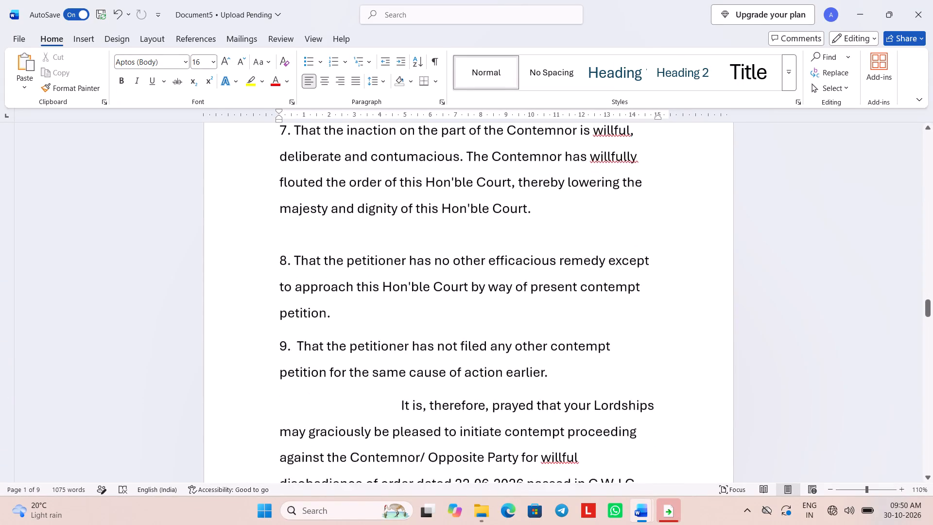
pyautogui.scroll(-11, 246, 310)
pyautogui.scroll(1, 246, 310)
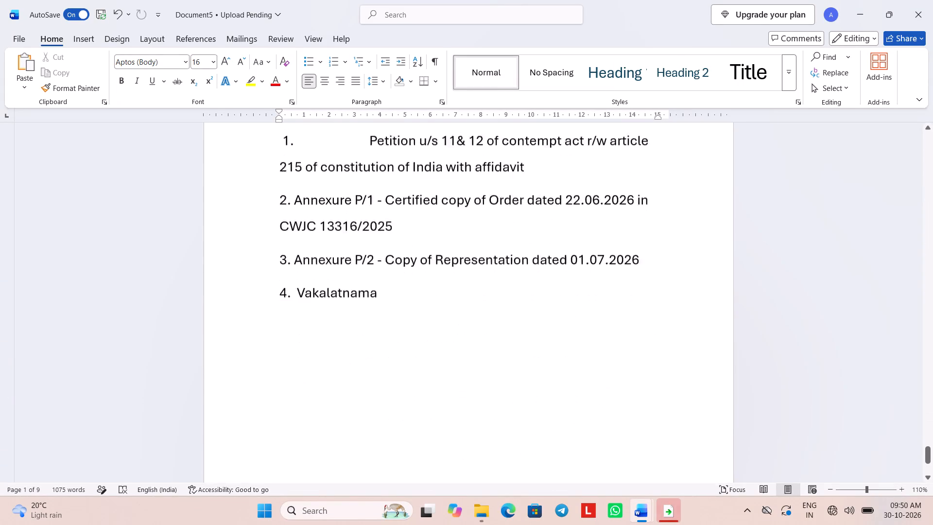
pyautogui.scroll(13, 246, 310)
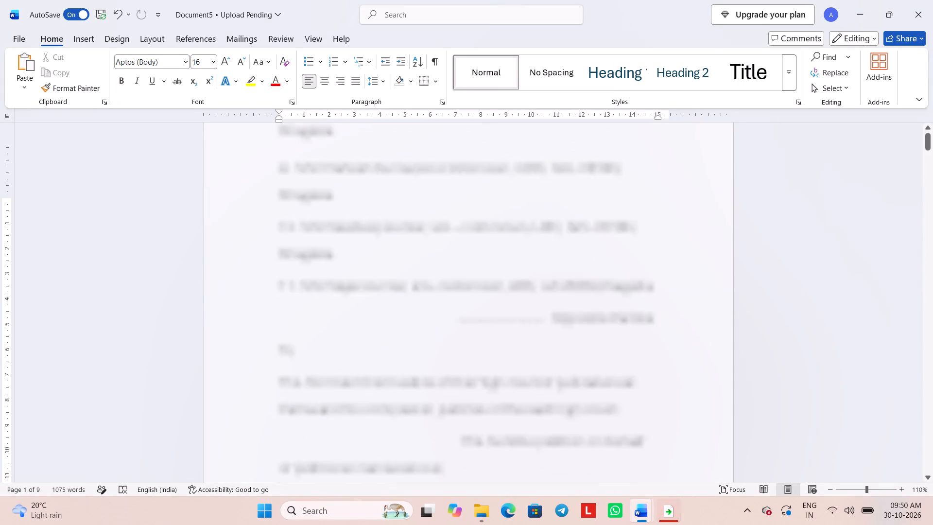
pyautogui.scroll(7, 246, 310)
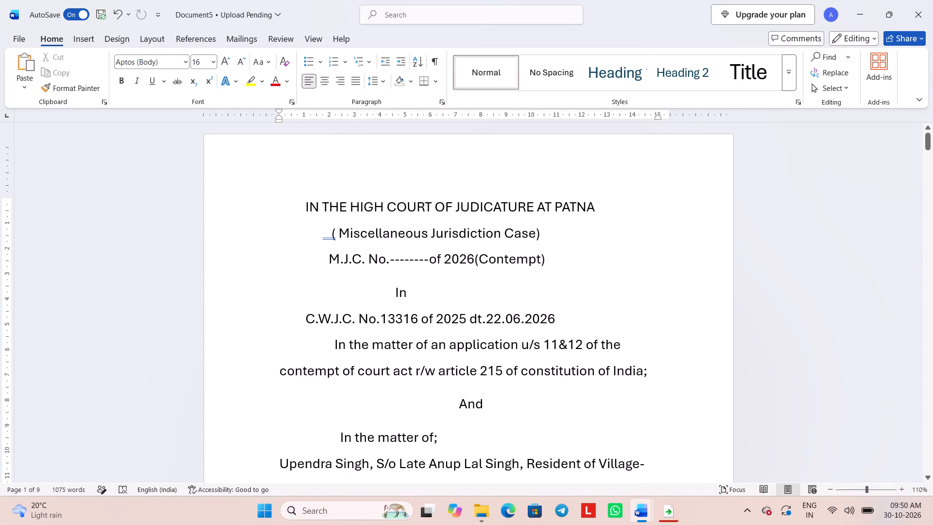
# Make the heading block bold, from "IN THE HIGH COURT OF JUDICATURE AT PATNA" through "In the matter of;".
pyautogui.click(297, 208)
pyautogui.moveTo(304, 210); pyautogui.dragTo(475, 361)
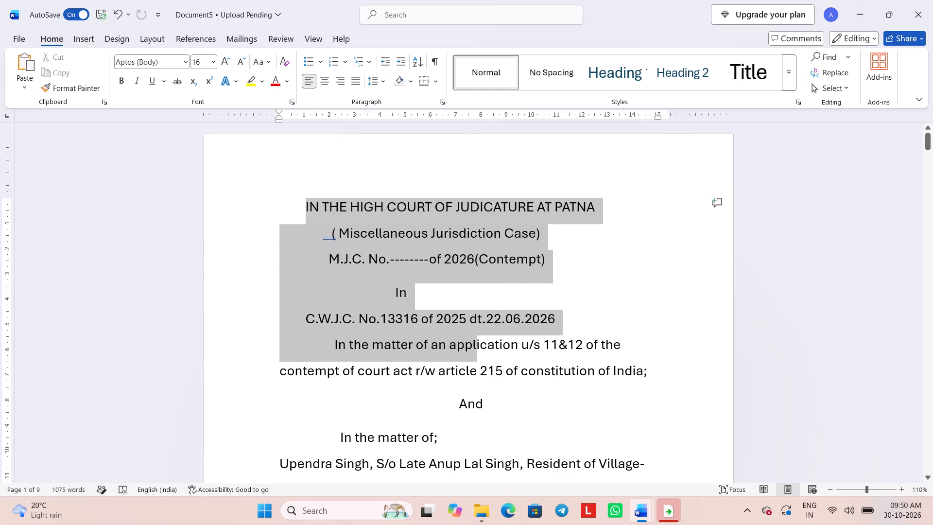
pyautogui.moveTo(475, 361); pyautogui.dragTo(465, 433)
pyautogui.click(474, 407)
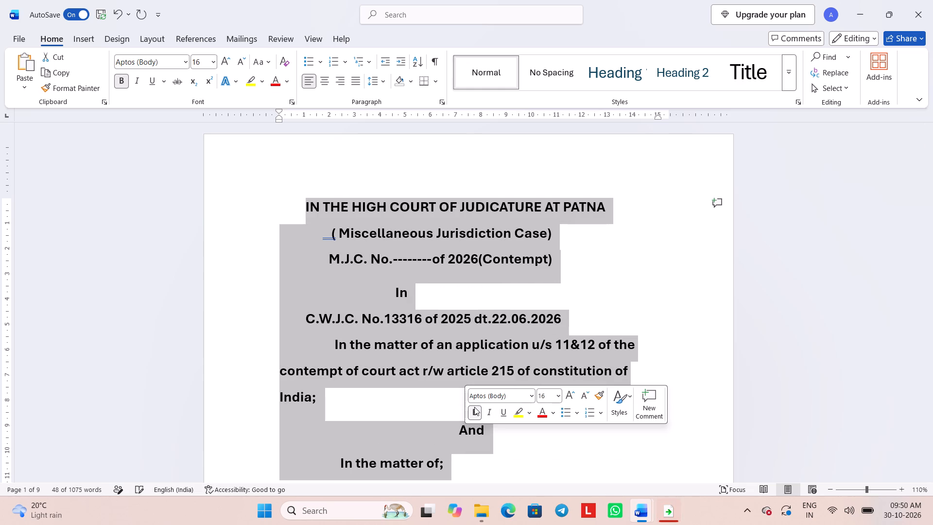
pyautogui.click(672, 507)
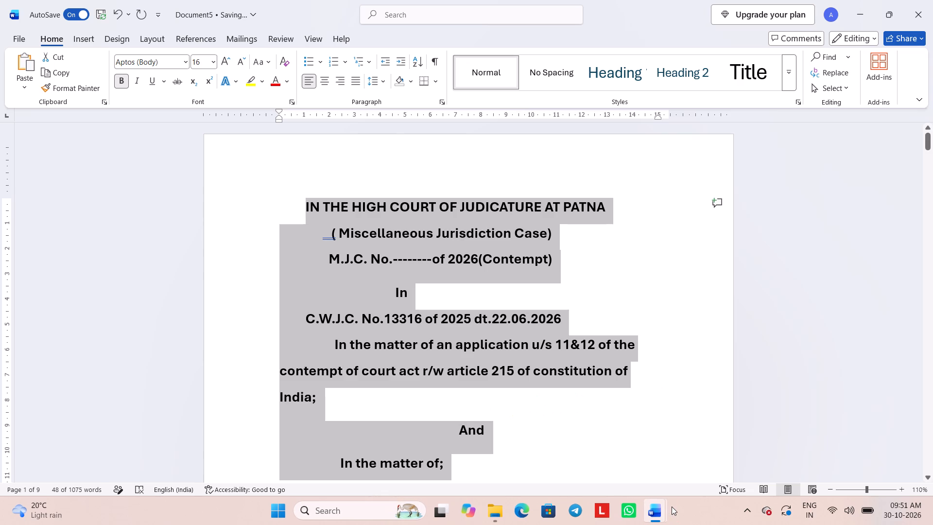
pyautogui.rightClick(534, 407)
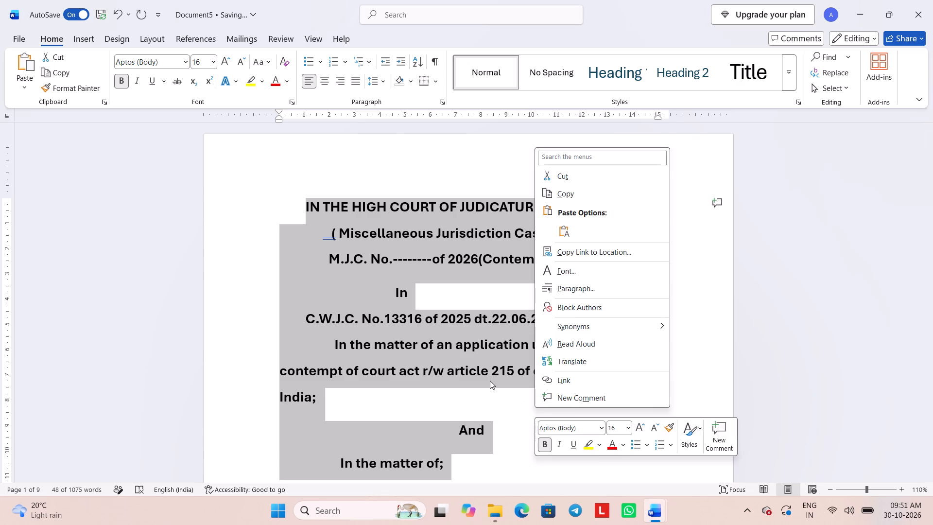
pyautogui.click(490, 381)
# Copy the petitioner's name from the start of the party description below "In the matter of;".
pyautogui.scroll(-2, 456, 373)
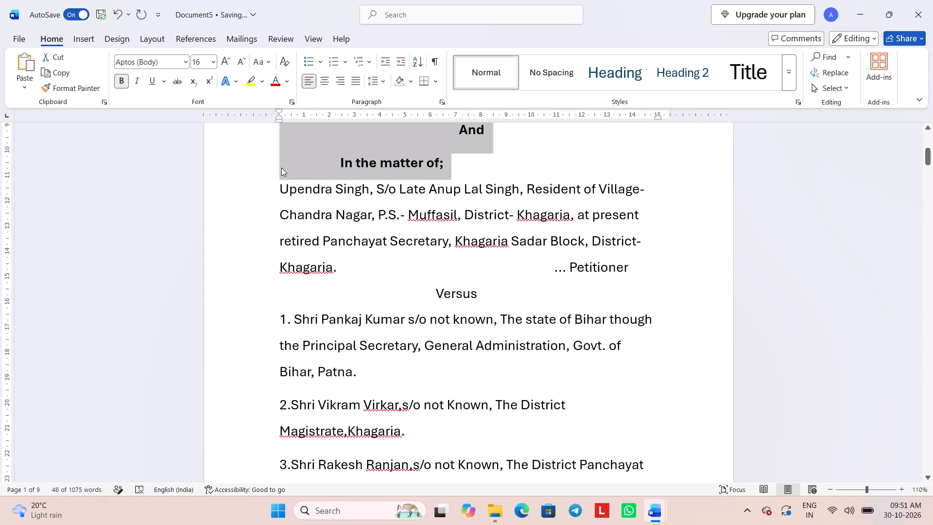
pyautogui.moveTo(280, 192); pyautogui.dragTo(370, 187)
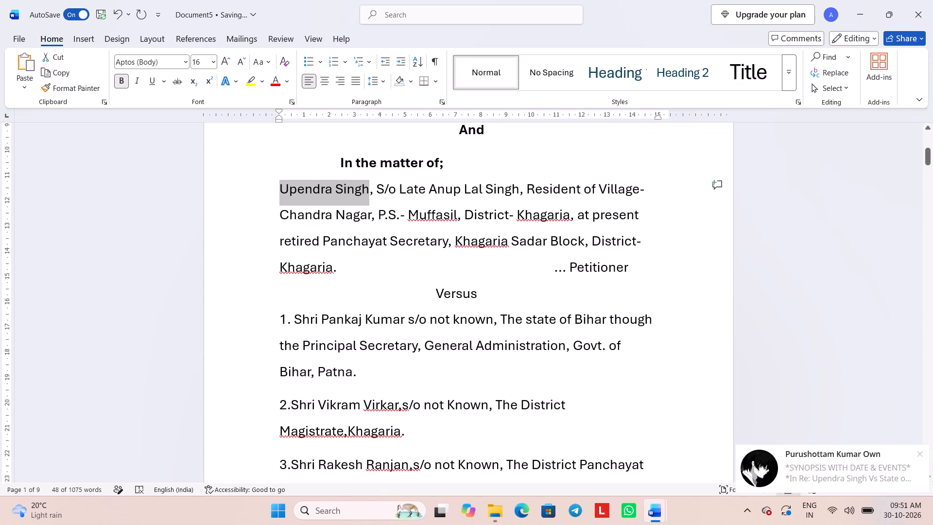
pyautogui.moveTo(370, 187); pyautogui.dragTo(370, 190)
pyautogui.hotkey('ctrl', 'c')
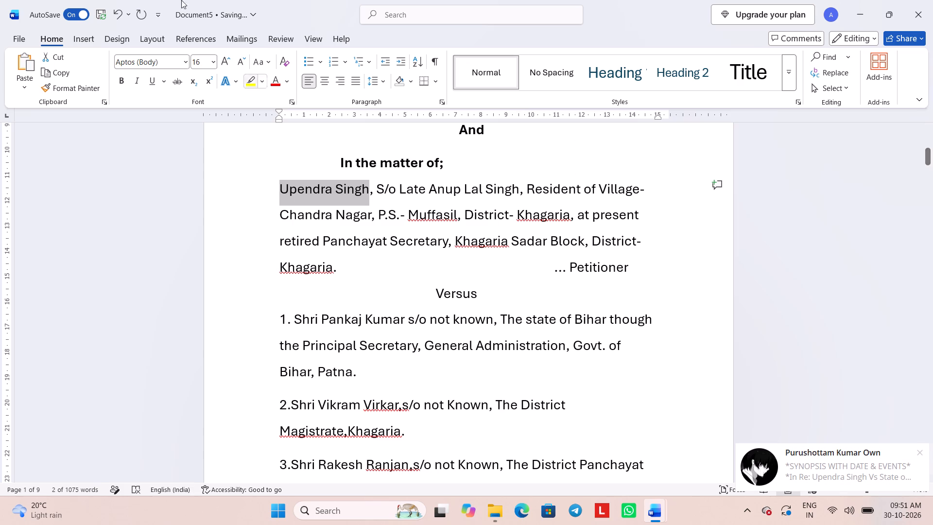
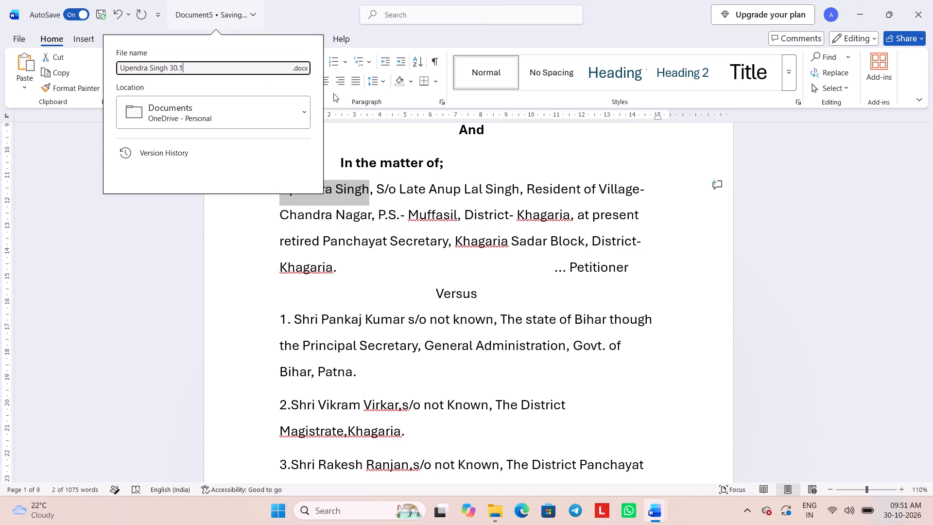
# Finish naming the document with the petitioner's name followed by 30.10.2026 and save it under that name.
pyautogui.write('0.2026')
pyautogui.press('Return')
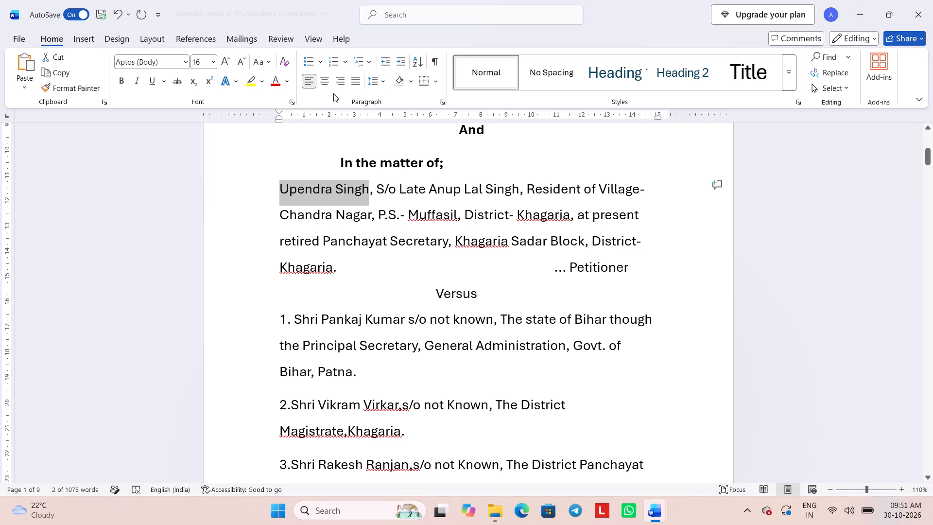
# Replace the leading spaces of "IN THE HIGH COURT OF JUDICATURE AT PATNA" with a first-line indent of about 1.5 cm.
pyautogui.click(365, 177)
pyautogui.scroll(12, 365, 177)
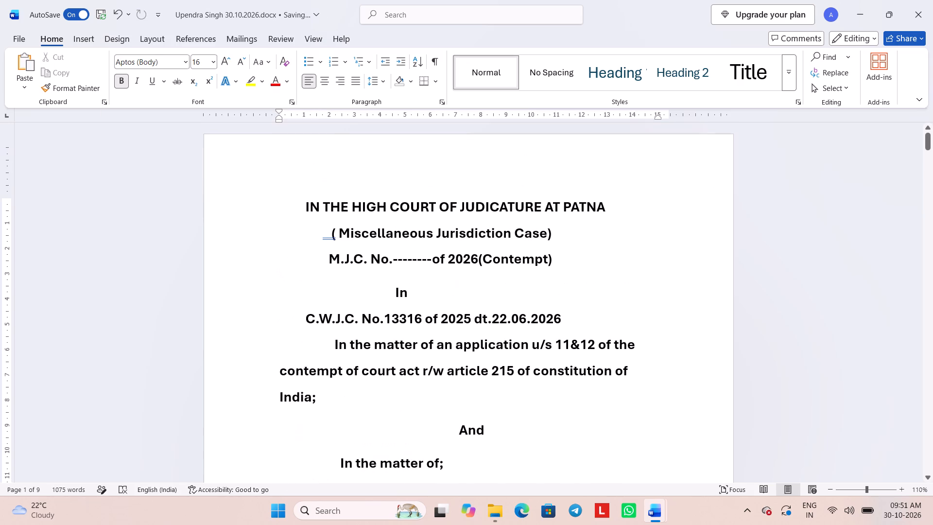
pyautogui.click(308, 213)
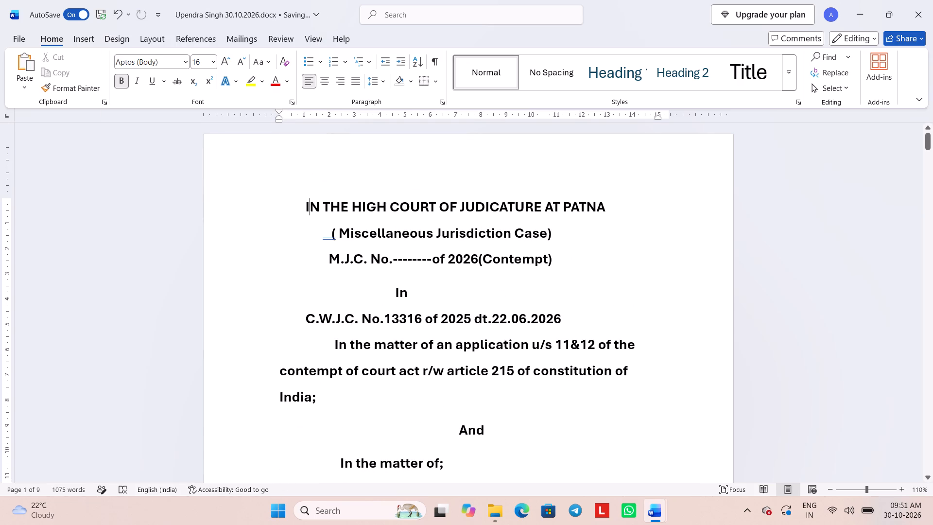
pyautogui.click(306, 212)
pyautogui.moveTo(306, 212); pyautogui.dragTo(228, 227)
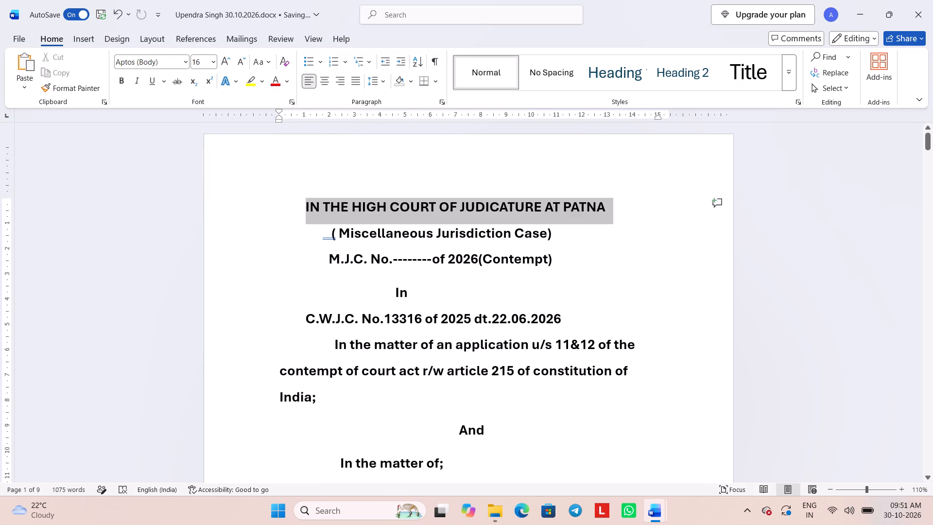
pyautogui.moveTo(228, 227); pyautogui.dragTo(248, 212)
pyautogui.press('BackSpace')
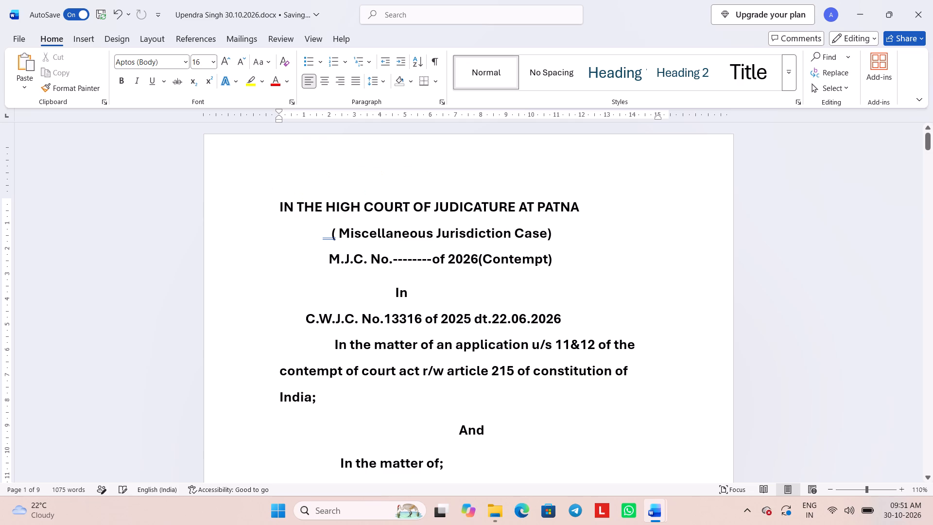
pyautogui.moveTo(279, 110); pyautogui.dragTo(318, 116)
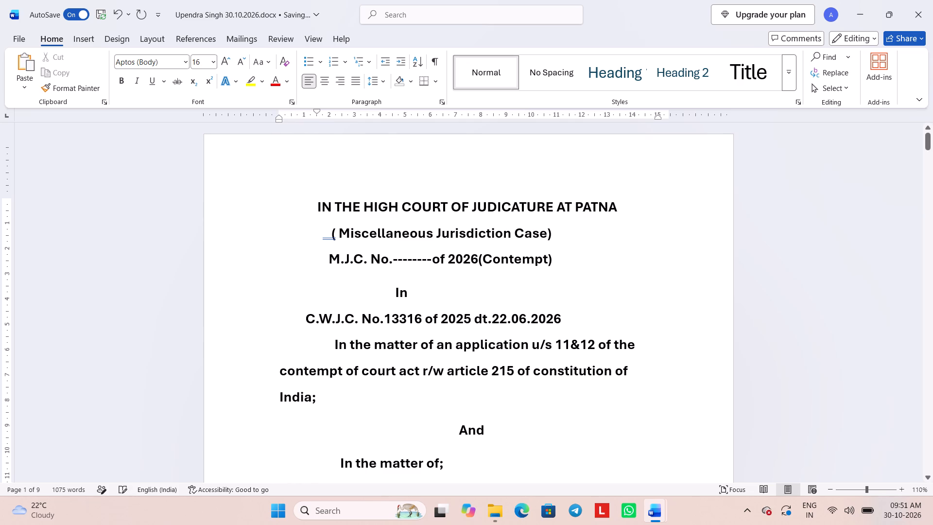
# Extend the right indent of the entire document to about 15.25 cm on the ruler.
pyautogui.hotkey('ctrl', 'a')
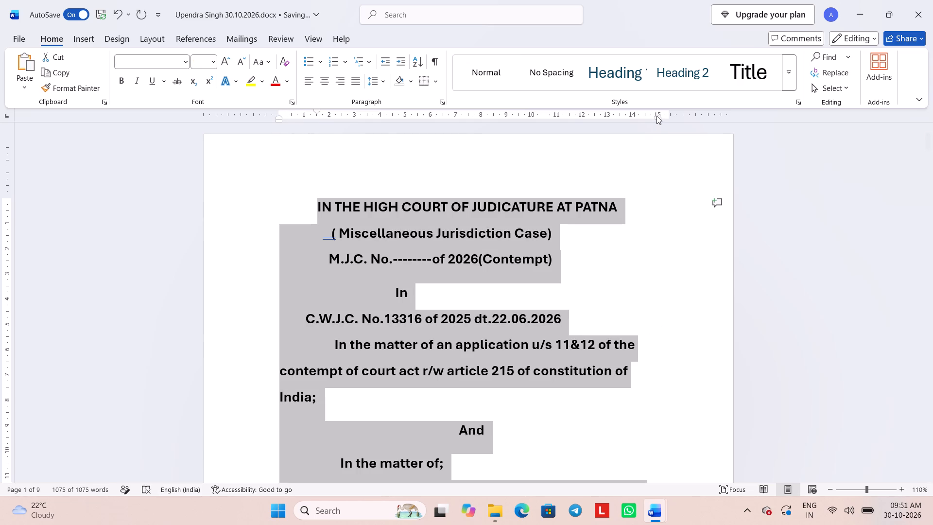
pyautogui.moveTo(657, 117); pyautogui.dragTo(668, 119)
pyautogui.click(579, 243)
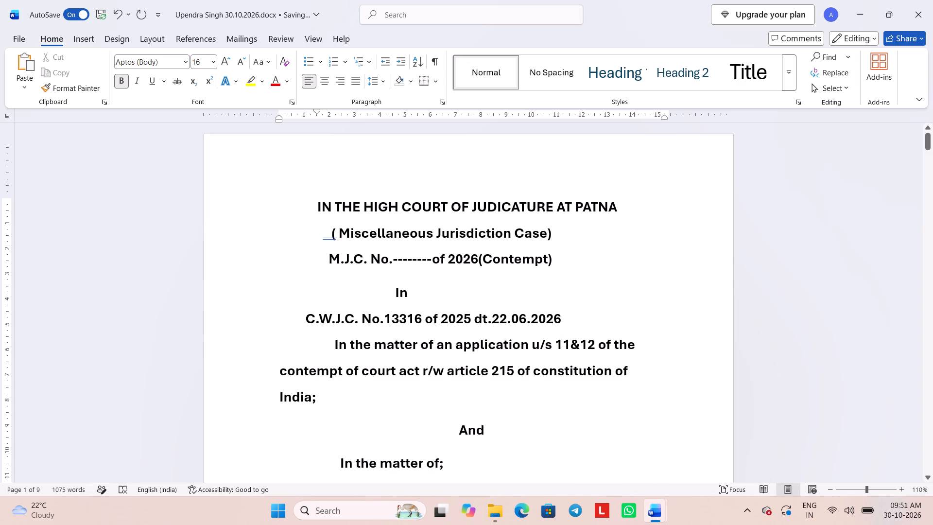
# Remove the leading spaces of "( Miscellaneous Jurisdiction Case)", keep it as its own paragraph, and set its first-line indent to about 2.75 cm.
pyautogui.click(331, 233)
pyautogui.moveTo(331, 233); pyautogui.dragTo(635, 222)
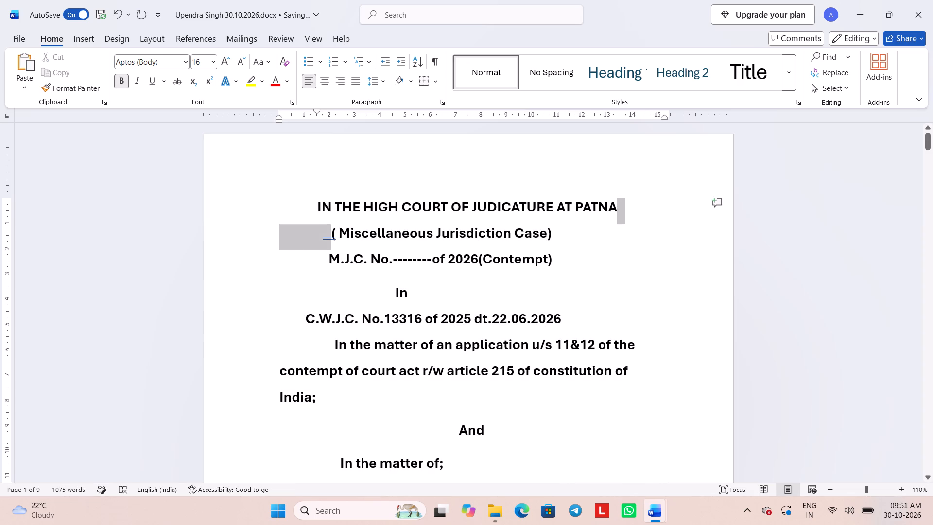
pyautogui.moveTo(635, 222); pyautogui.dragTo(672, 218)
pyautogui.press('BackSpace')
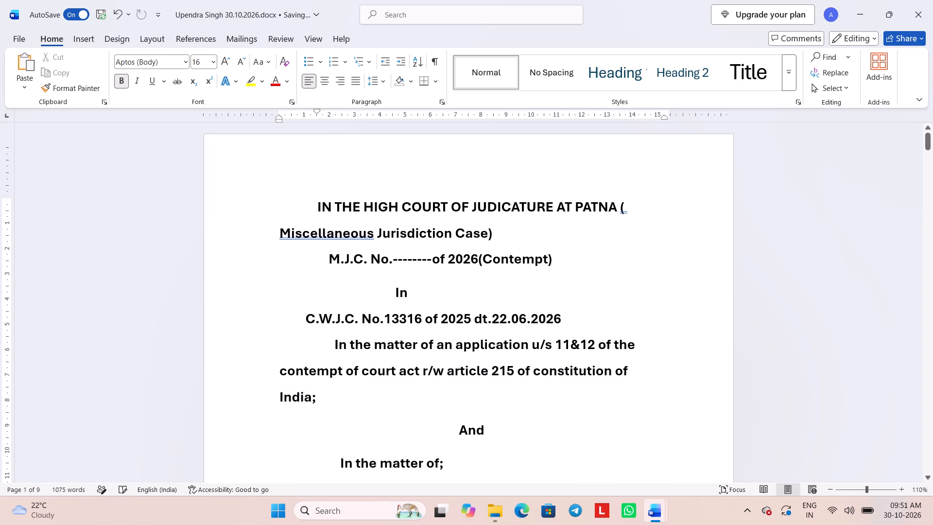
pyautogui.press('Delete')
pyautogui.press('Return')
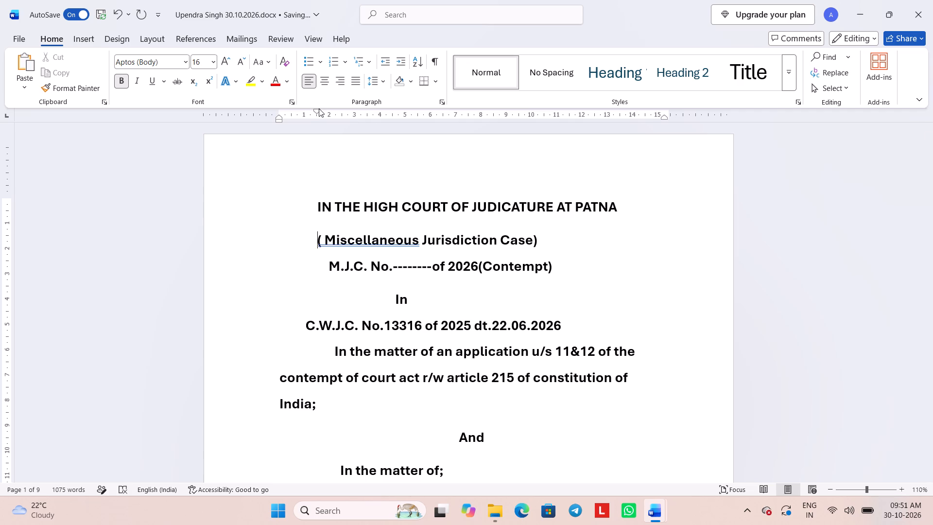
pyautogui.moveTo(319, 110); pyautogui.dragTo(358, 110)
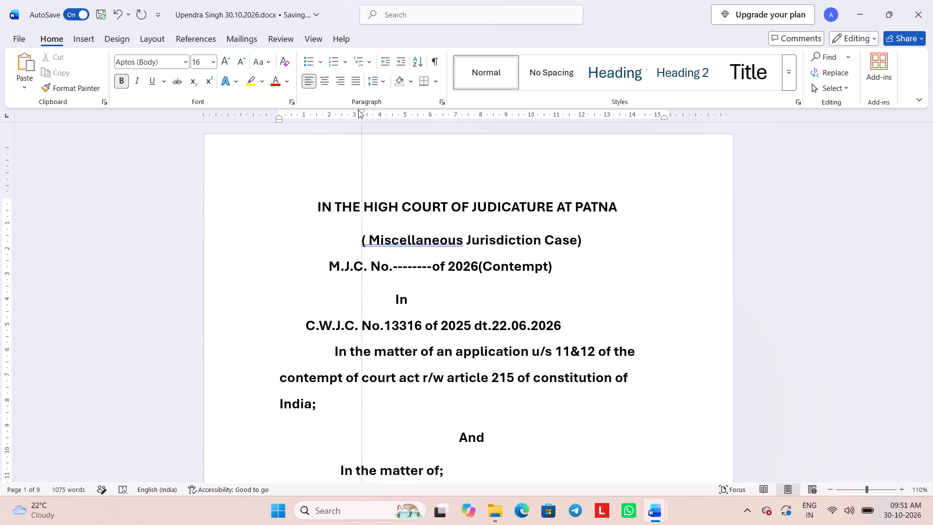
pyautogui.moveTo(358, 110); pyautogui.dragTo(352, 111)
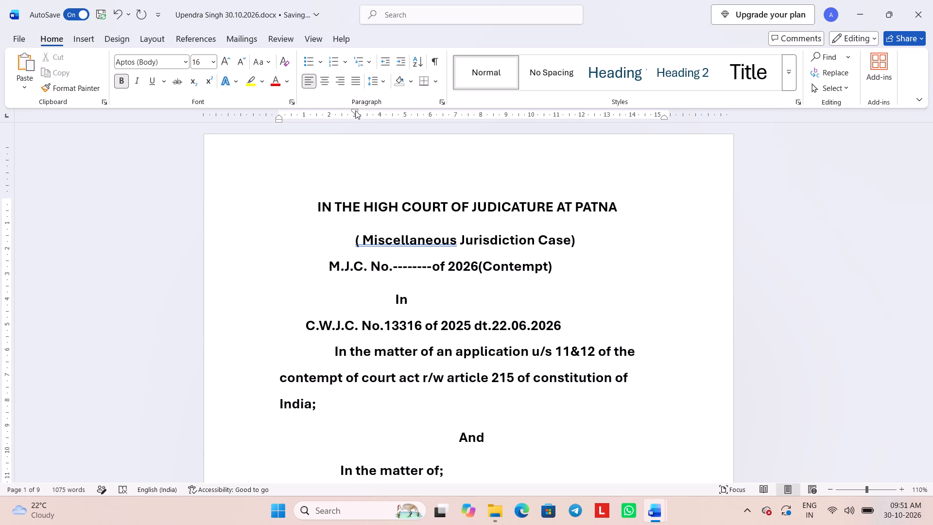
pyautogui.moveTo(355, 110); pyautogui.dragTo(348, 110)
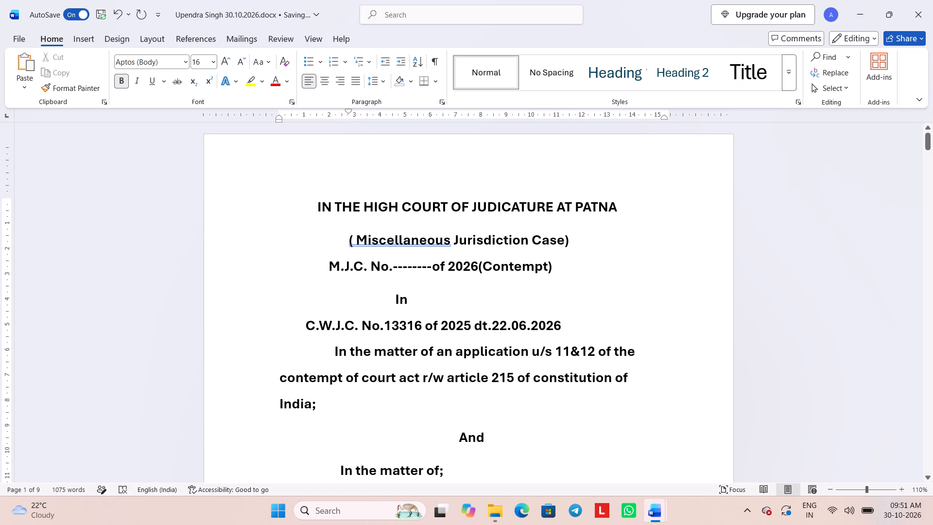
# Remove the spaces before "M.J.C. No." and restart it as a separate paragraph with the same indent as the line above.
pyautogui.click(328, 271)
pyautogui.moveTo(328, 271); pyautogui.dragTo(408, 248)
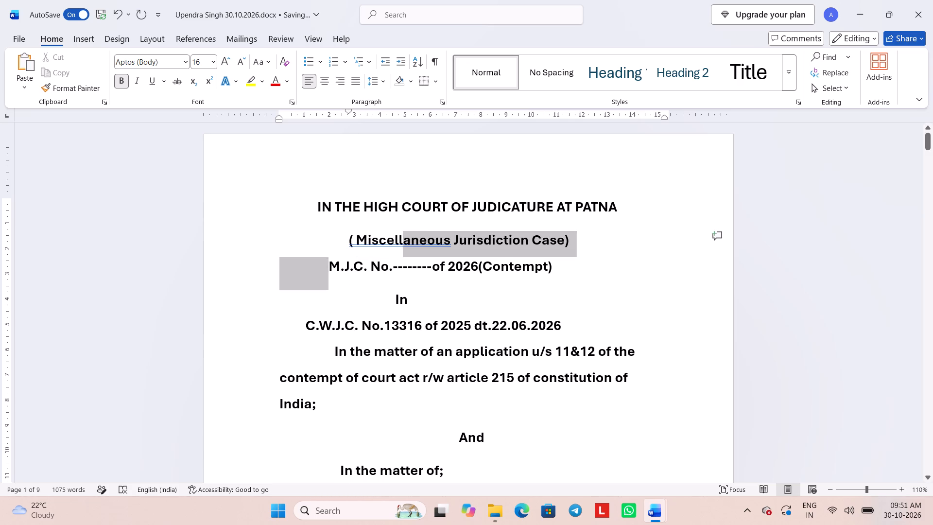
pyautogui.moveTo(408, 248); pyautogui.dragTo(630, 249)
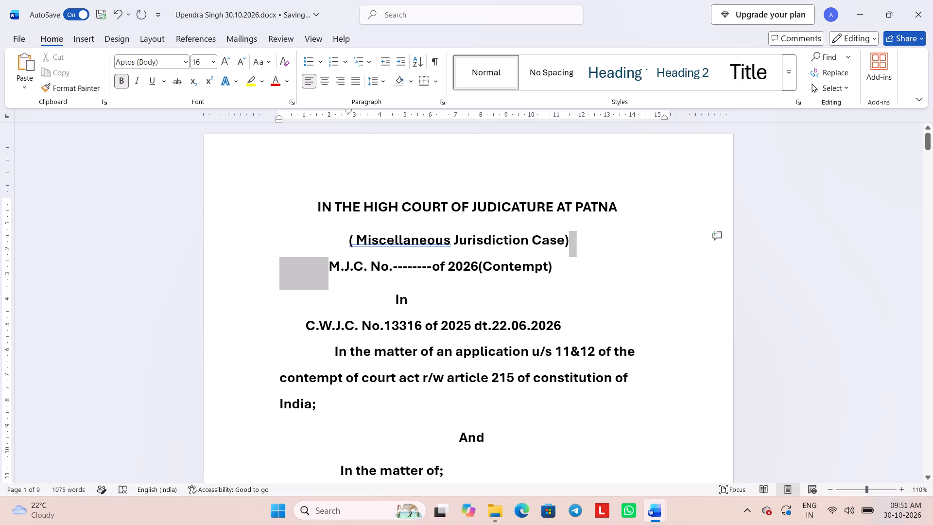
pyautogui.moveTo(630, 249); pyautogui.dragTo(646, 249)
pyautogui.press('BackSpace')
pyautogui.press('Delete')
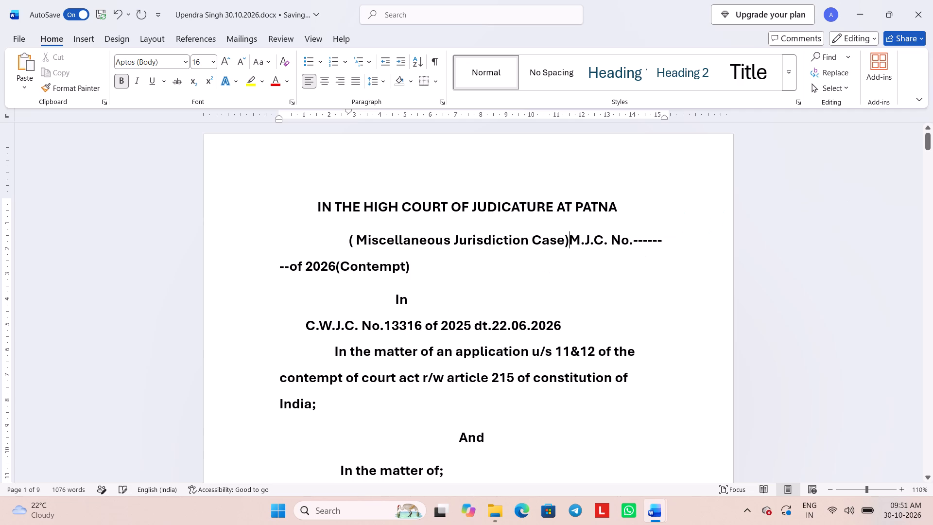
pyautogui.press('Return')
# Remove the spaces before "In" below the M.J.C. line, restart it as its own paragraph, and set its first-line indent to about 5.5 cm.
pyautogui.scroll(-1, 549, 262)
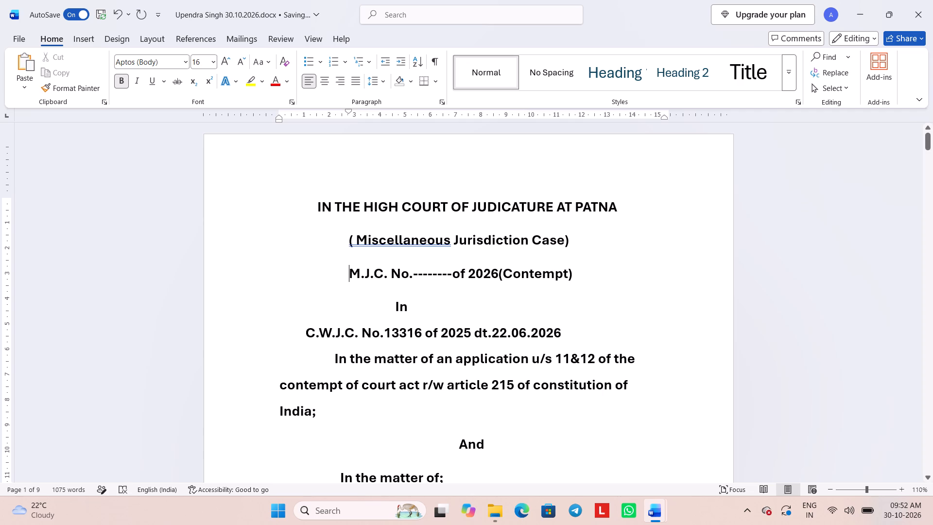
pyautogui.scroll(-1, 549, 262)
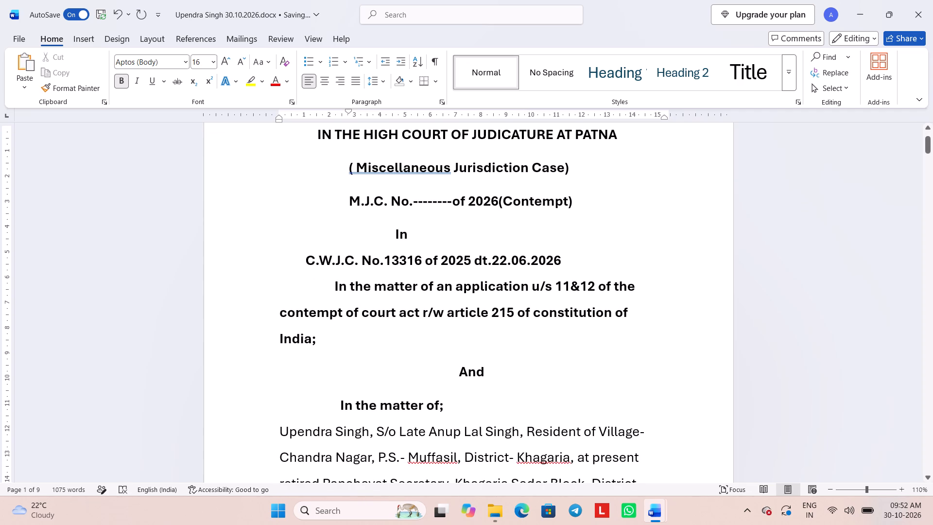
pyautogui.click(299, 270)
pyautogui.click(395, 242)
pyautogui.moveTo(395, 242); pyautogui.dragTo(591, 218)
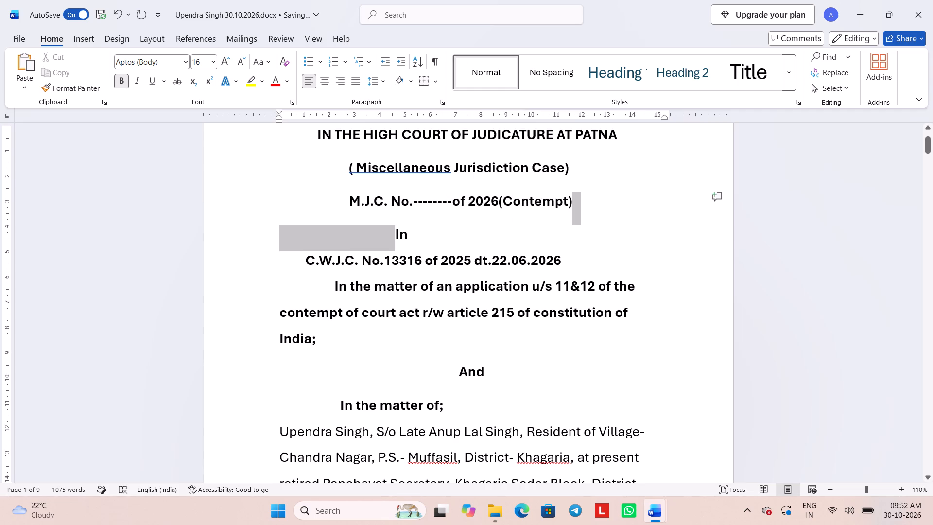
pyautogui.moveTo(591, 218); pyautogui.dragTo(622, 218)
pyautogui.press('BackSpace')
pyautogui.press('Delete')
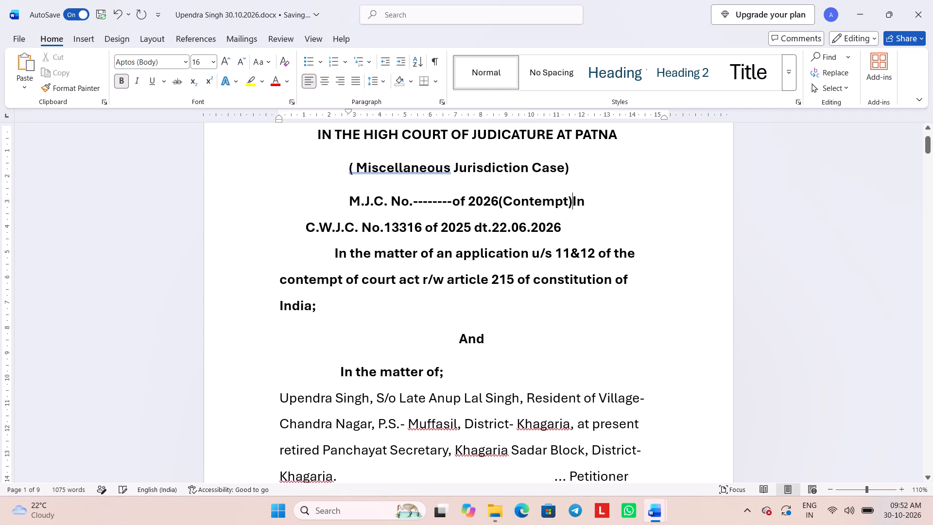
pyautogui.press('Return')
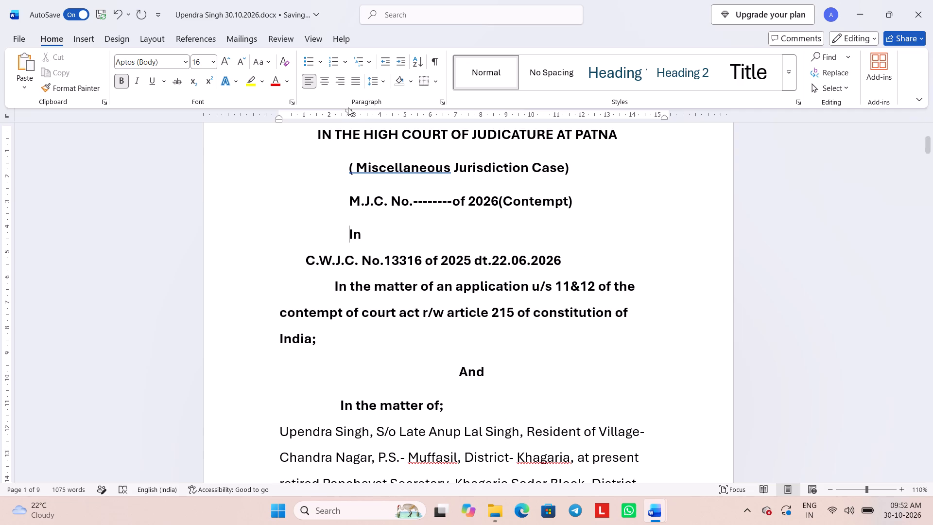
pyautogui.moveTo(349, 110); pyautogui.dragTo(421, 115)
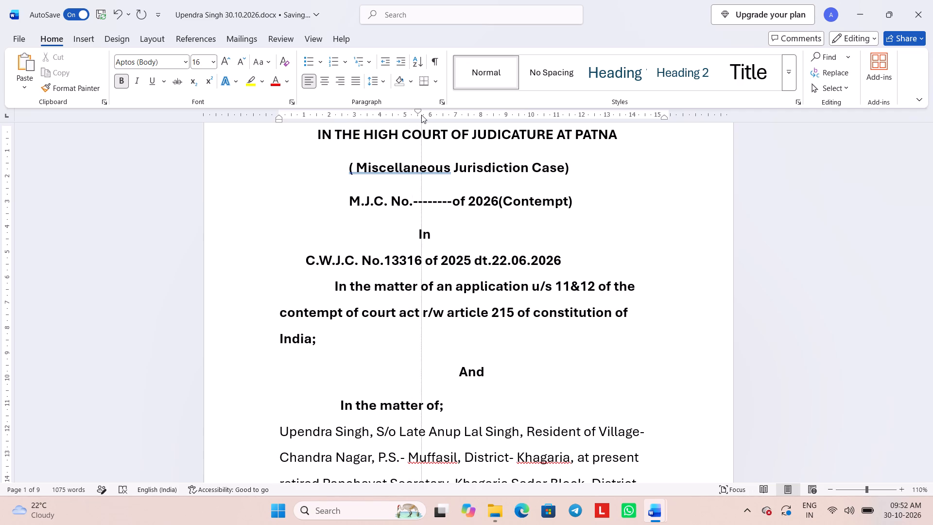
pyautogui.moveTo(421, 115); pyautogui.dragTo(418, 115)
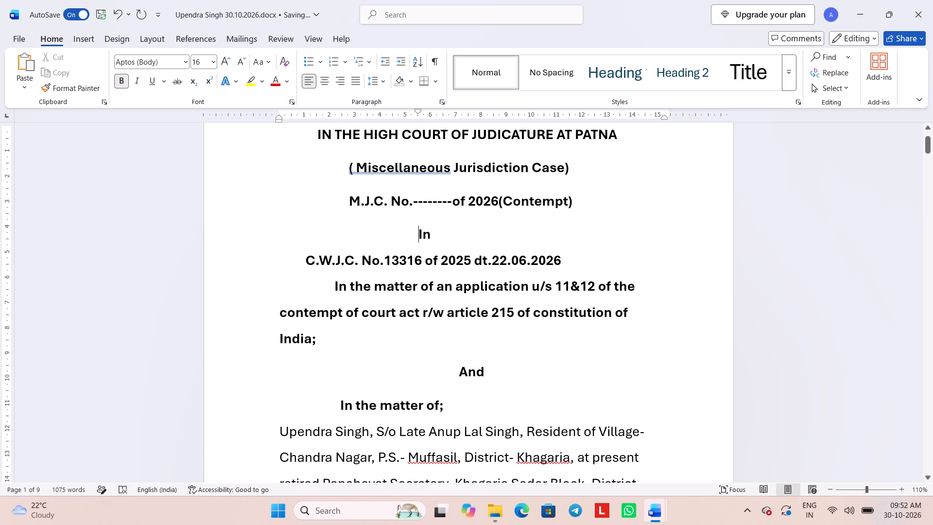
# Remove the spaces before "C.W.J.C. No.13316 of 2025", restart it as its own paragraph, and set its first-line indent to about 2.25 cm.
pyautogui.click(303, 261)
pyautogui.click(306, 263)
pyautogui.moveTo(306, 263); pyautogui.dragTo(426, 238)
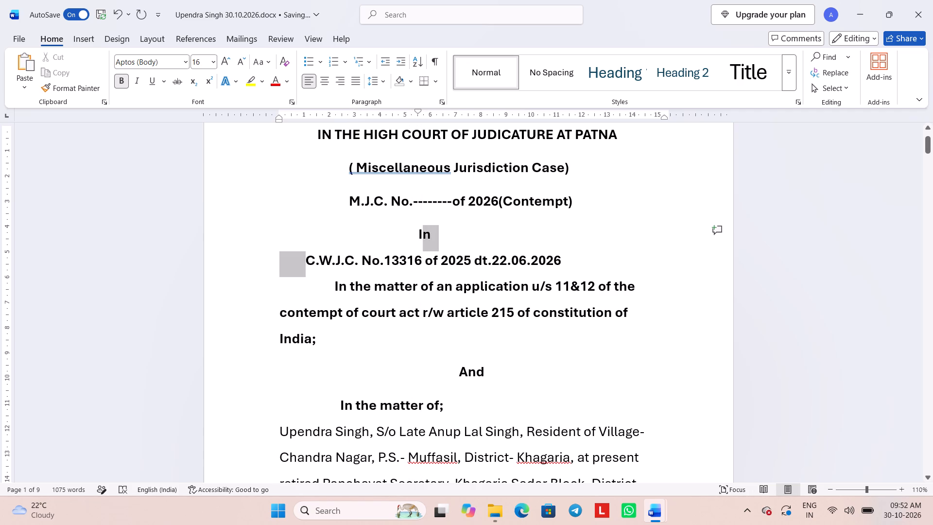
pyautogui.moveTo(426, 238); pyautogui.dragTo(434, 238)
pyautogui.press('BackSpace')
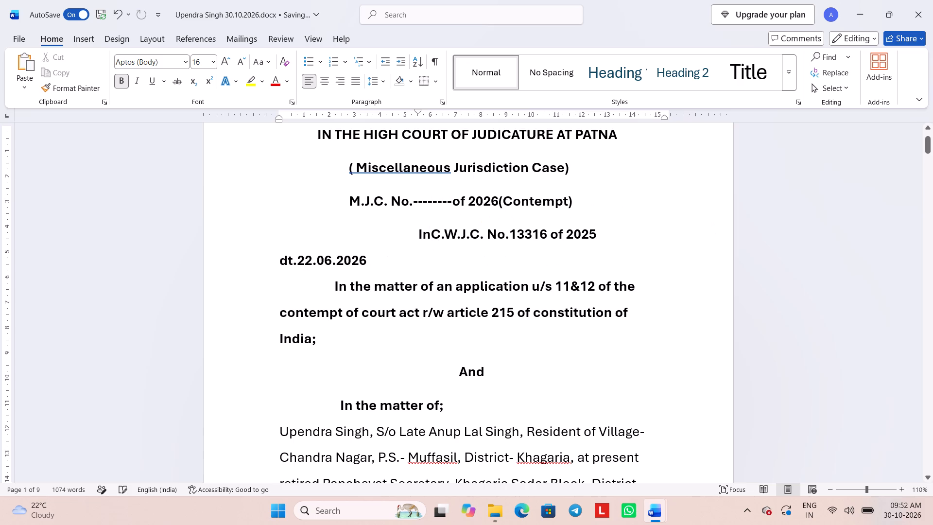
pyautogui.press('Return')
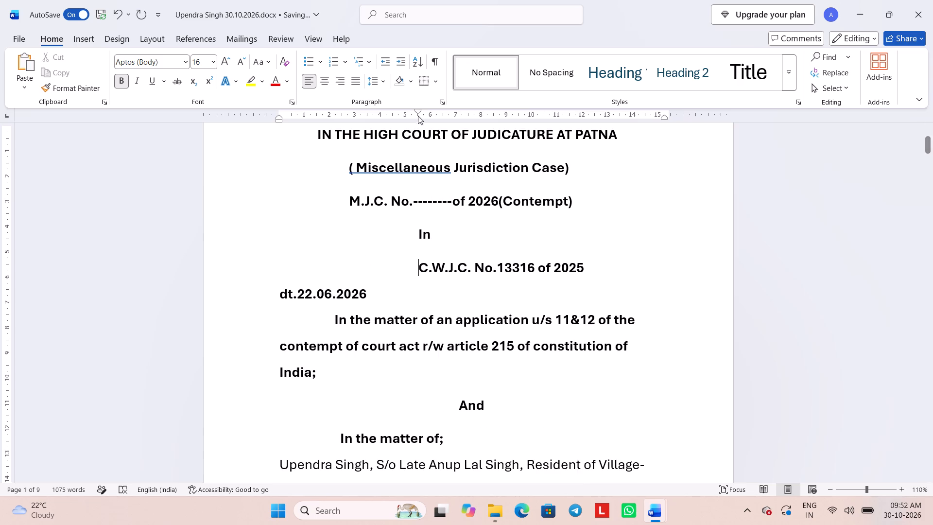
pyautogui.press('BackSpace')
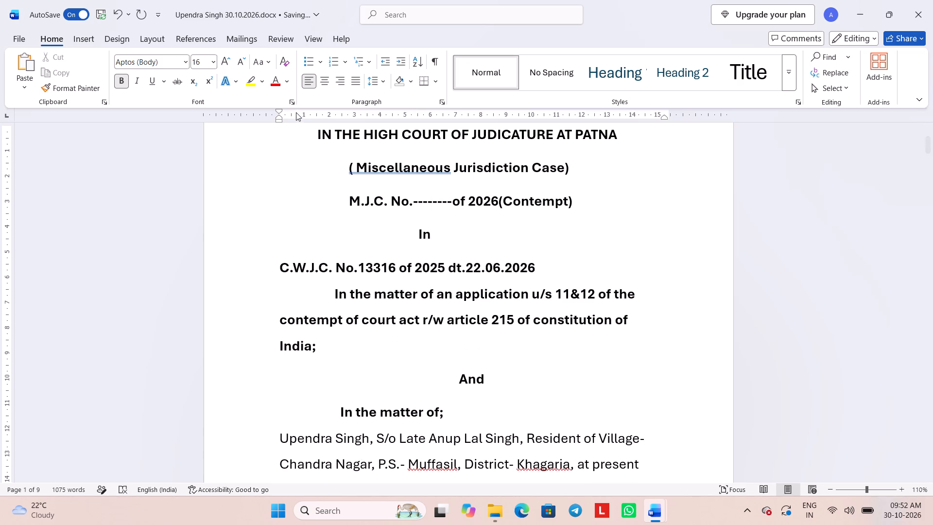
pyautogui.moveTo(277, 111); pyautogui.dragTo(328, 113)
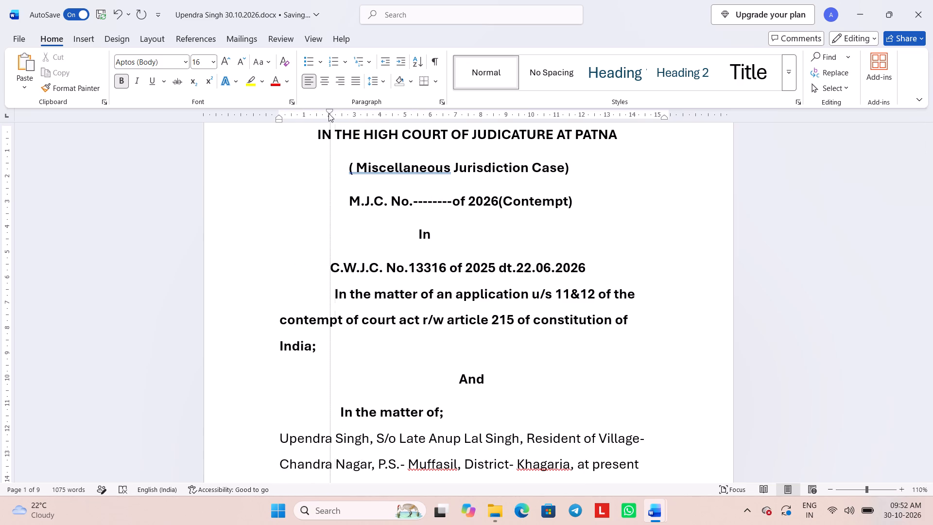
pyautogui.moveTo(328, 113); pyautogui.dragTo(334, 112)
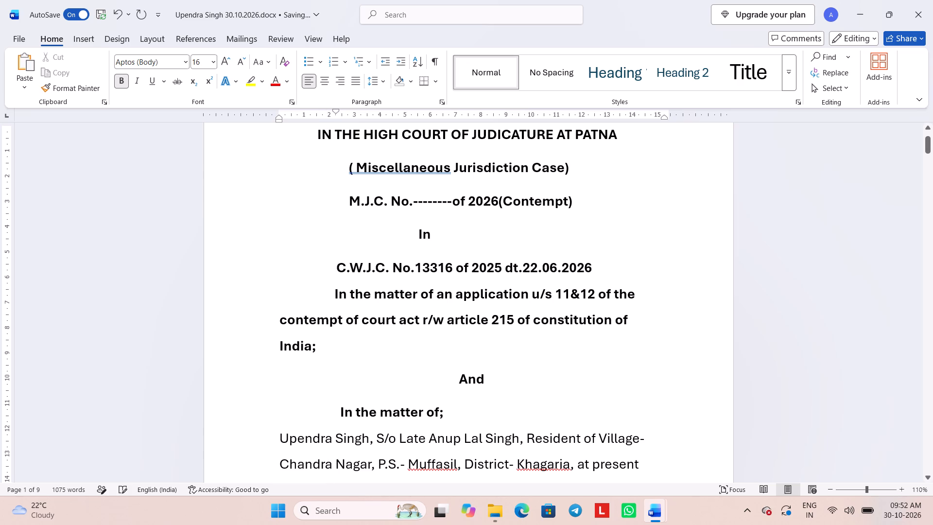
pyautogui.scroll(-1, 395, 308)
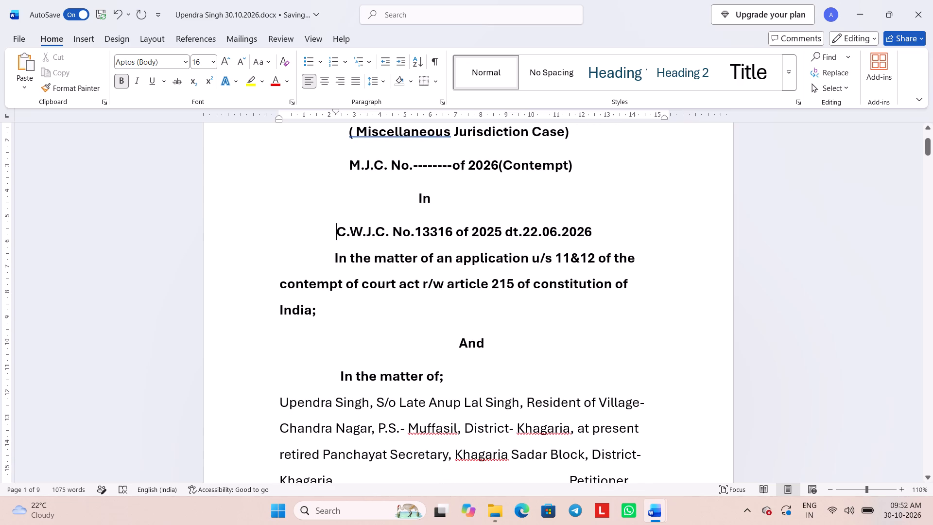
# Remove the spaces before "In the matter of an application u/s 11&12" and restart it as a separate paragraph without a first-line indent.
pyautogui.click(335, 261)
pyautogui.moveTo(335, 261); pyautogui.dragTo(587, 232)
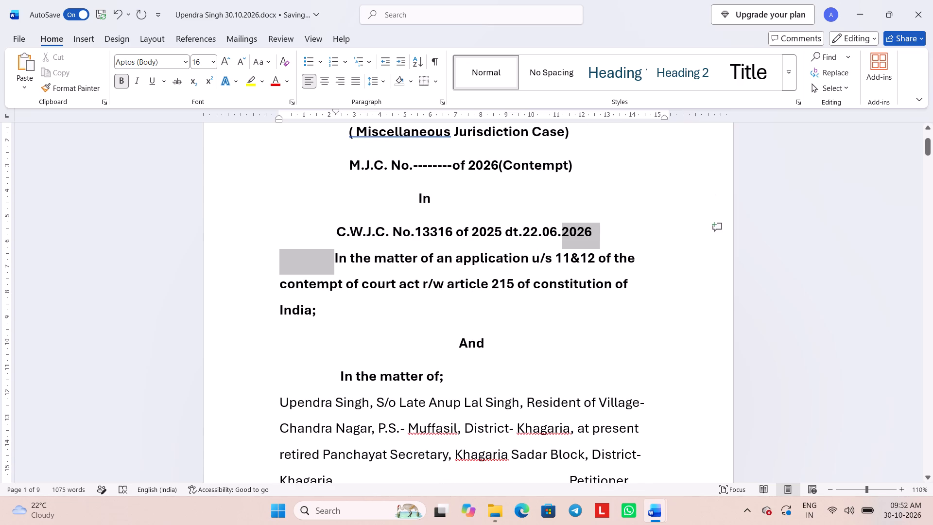
pyautogui.moveTo(587, 232); pyautogui.dragTo(648, 232)
pyautogui.press('BackSpace')
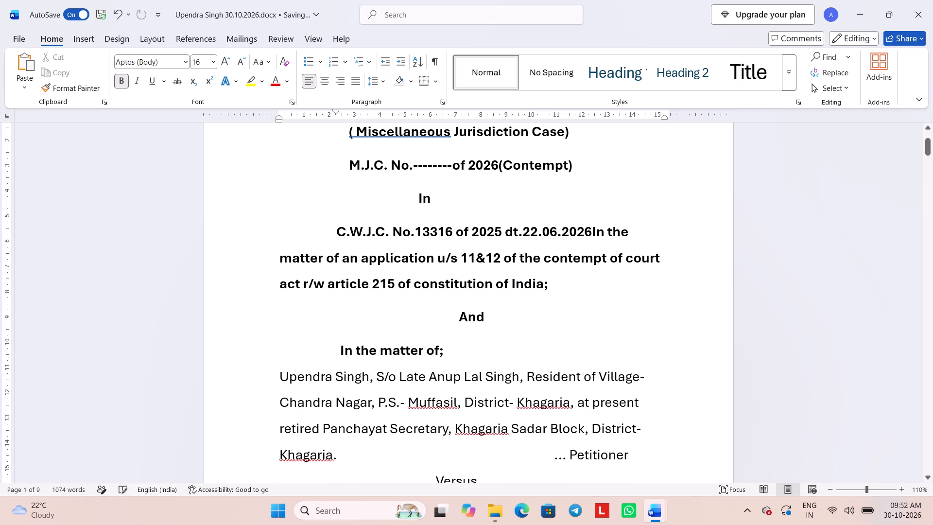
pyautogui.press('Return')
pyautogui.press('BackSpace')
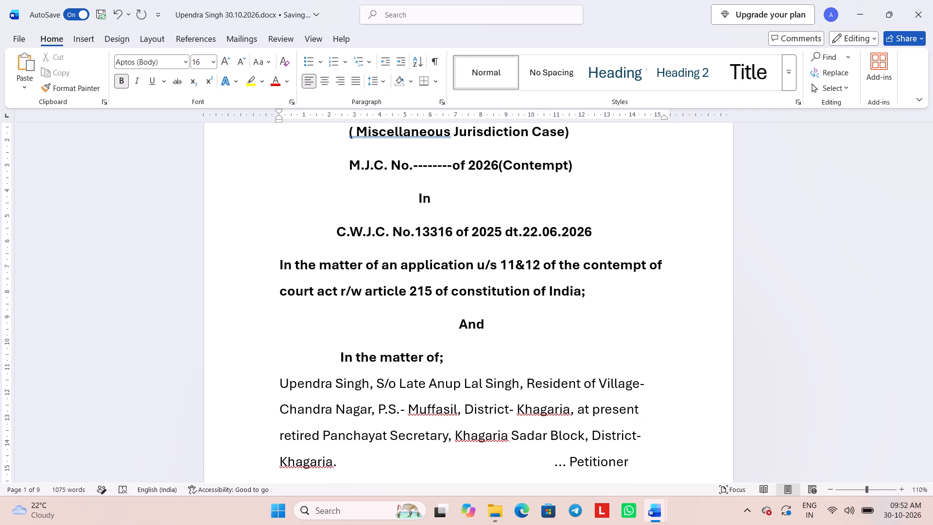
# Remove the space padding before "In the matter of;" and "And", joining both to the end of the application paragraph.
pyautogui.moveTo(338, 361); pyautogui.dragTo(482, 332)
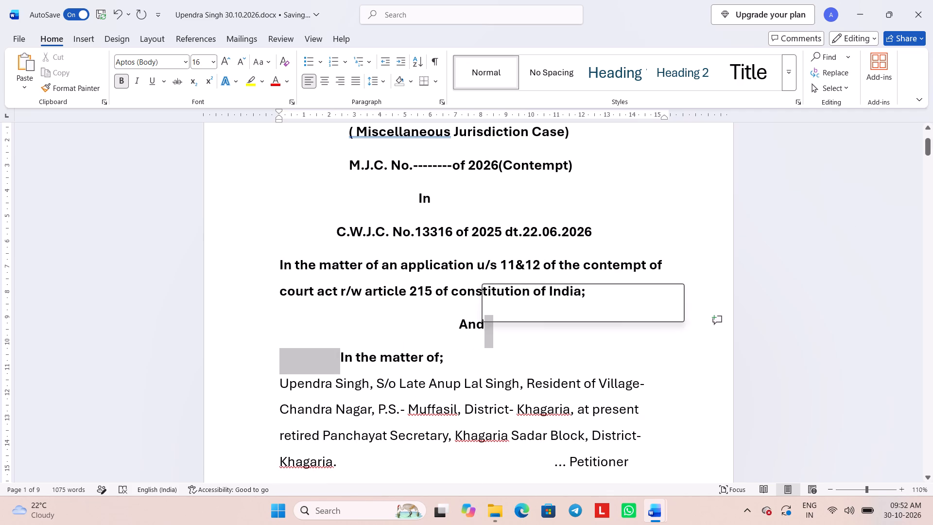
pyautogui.press('BackSpace')
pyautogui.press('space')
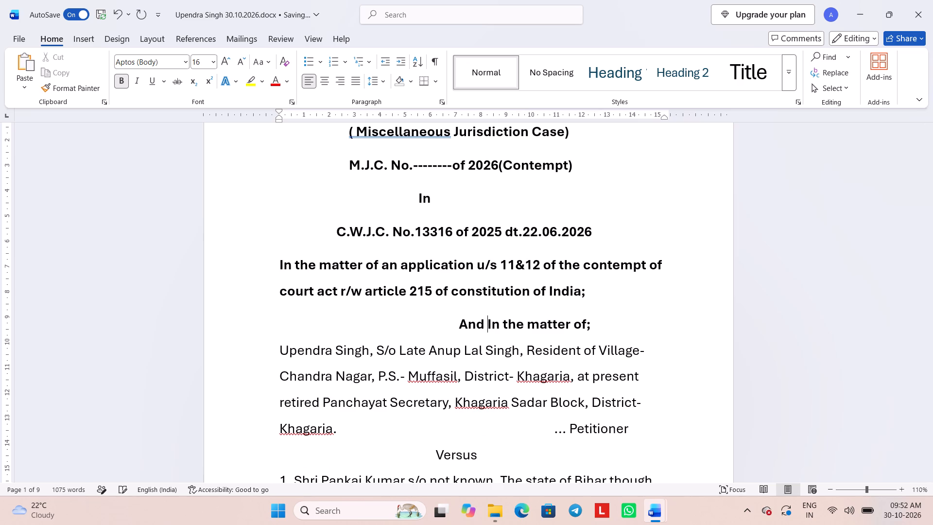
pyautogui.click(457, 327)
pyautogui.moveTo(457, 327); pyautogui.dragTo(457, 324)
pyautogui.moveTo(457, 324); pyautogui.dragTo(588, 288)
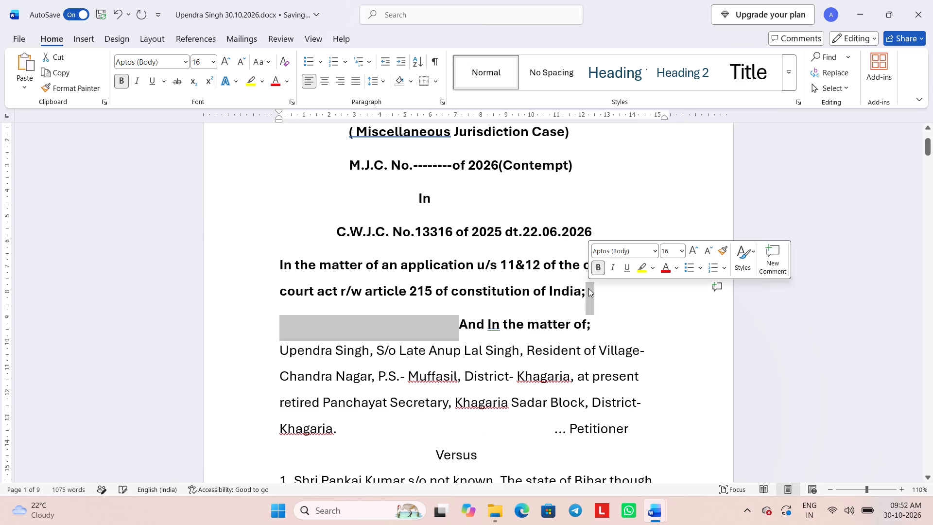
pyautogui.press('BackSpace')
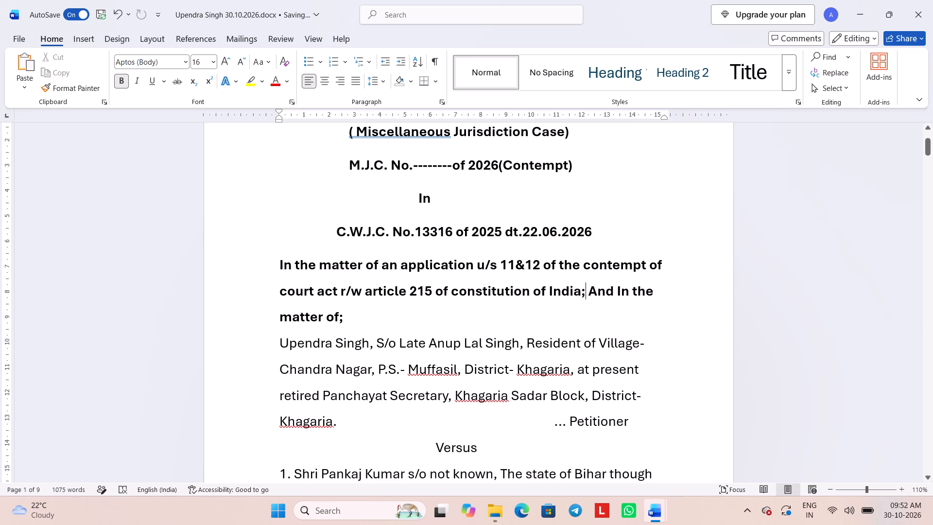
# Replace the line break after "In the matter of;" with paragraph breaks, leaving one blank paragraph above the petitioner's details.
pyautogui.click(361, 327)
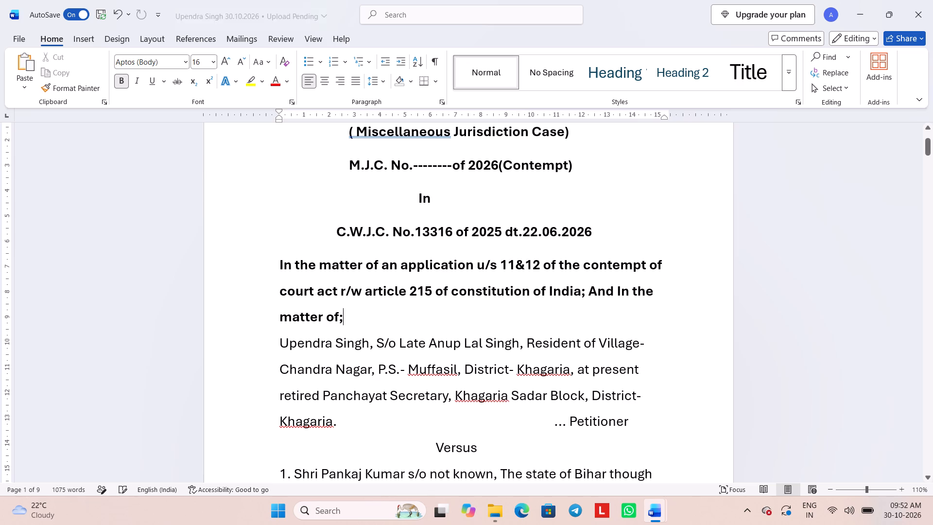
pyautogui.press('Delete')
pyautogui.press('Return')
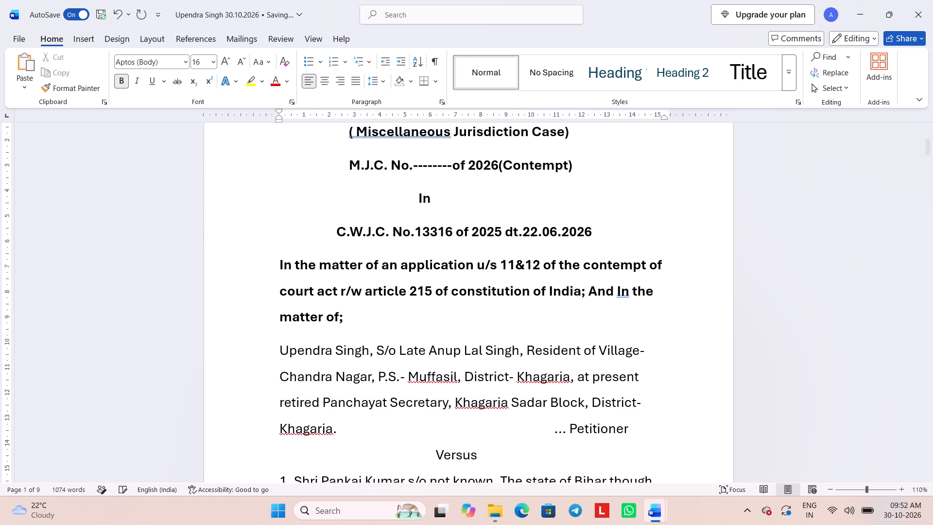
pyautogui.press('Return')
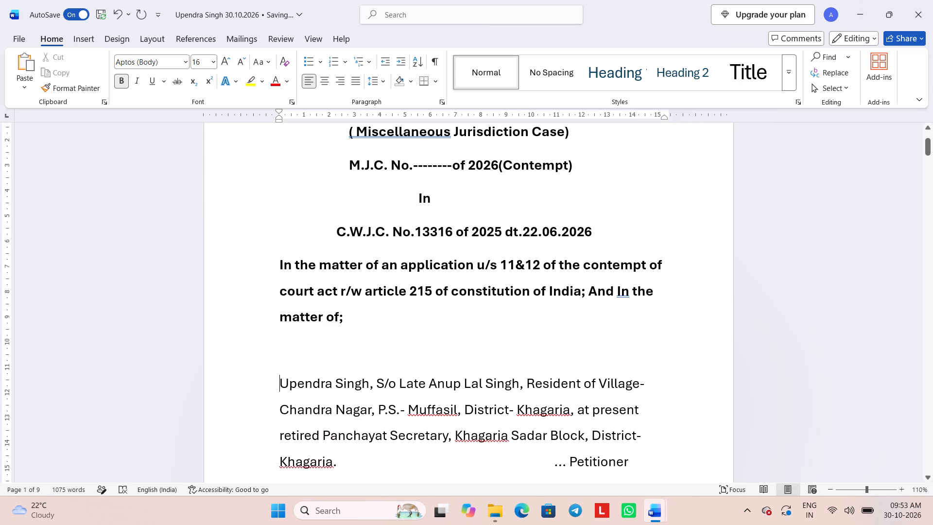
# Increase the left indent of the whole "In the matter of an application" paragraph to about 6.35 cm.
pyautogui.click(278, 268)
pyautogui.tripleClick(401, 59)
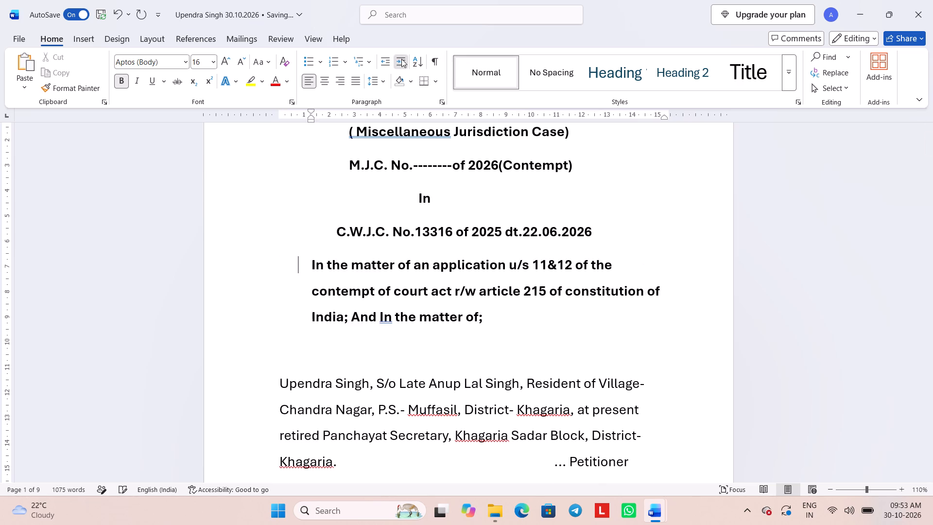
pyautogui.doubleClick(401, 59)
pyautogui.click(401, 59)
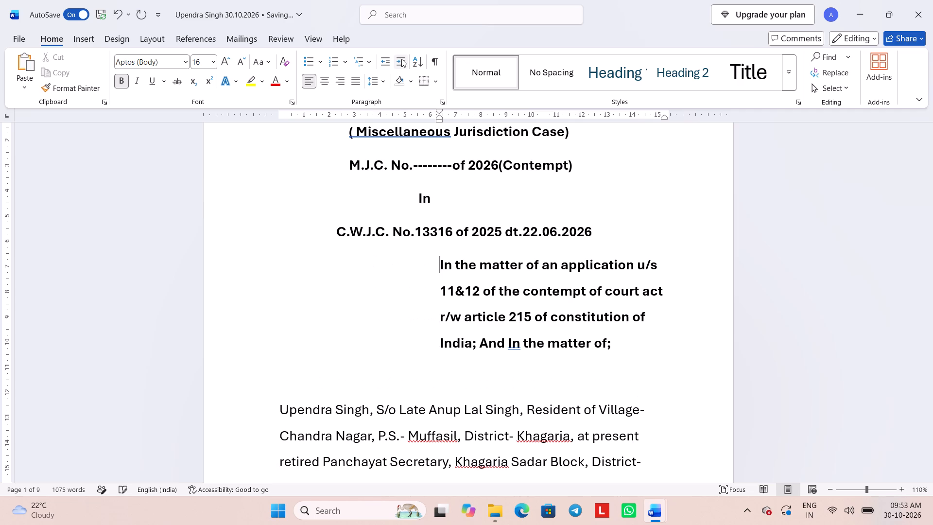
pyautogui.click(401, 59)
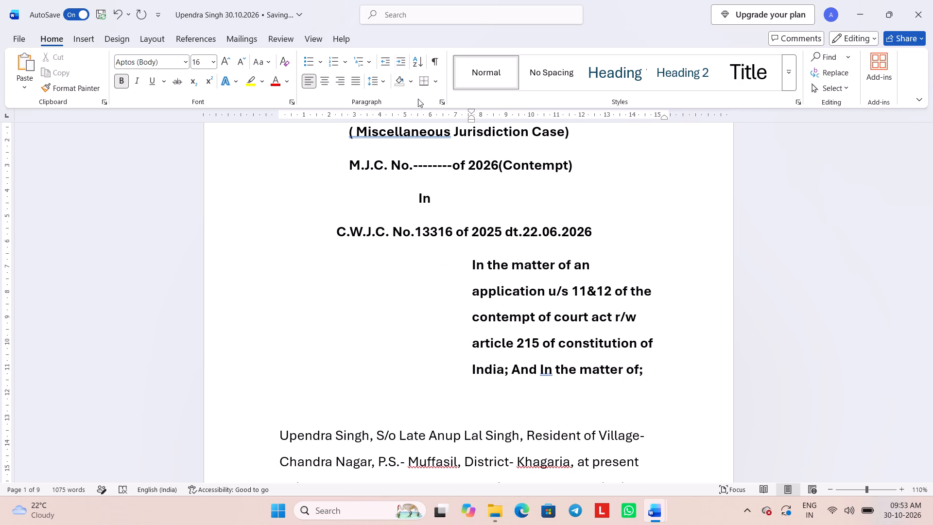
pyautogui.click(384, 60)
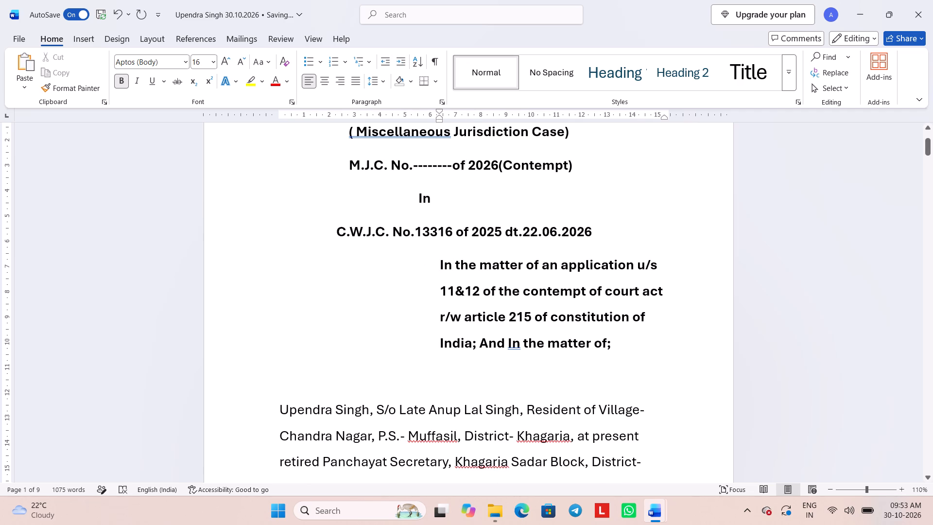
# Split "And" and "In the matter of;" off the application paragraph into two separate paragraphs, removing the spaces at the breaks.
pyautogui.click(478, 343)
pyautogui.press('BackSpace')
pyautogui.press('Return')
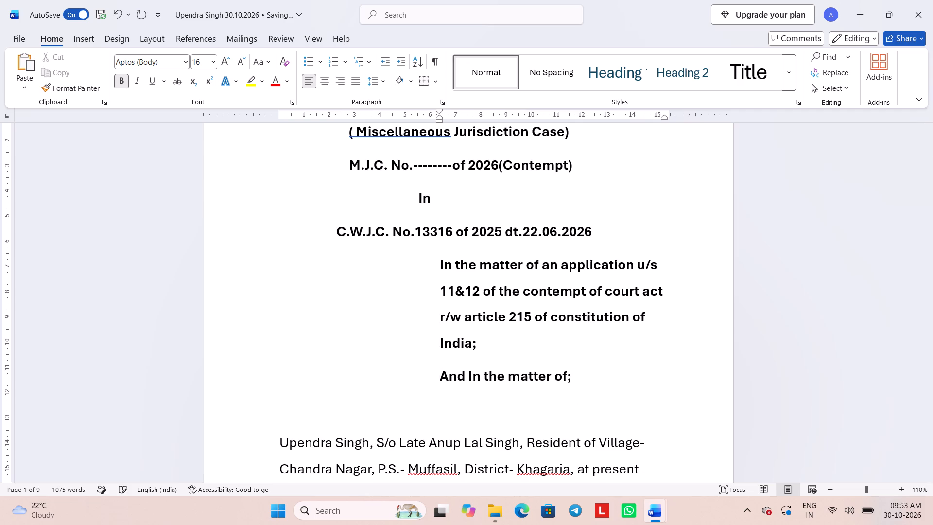
pyautogui.press('Right')
pyautogui.press('Right')
pyautogui.press('Right')
pyautogui.press('Right')
pyautogui.press('BackSpace')
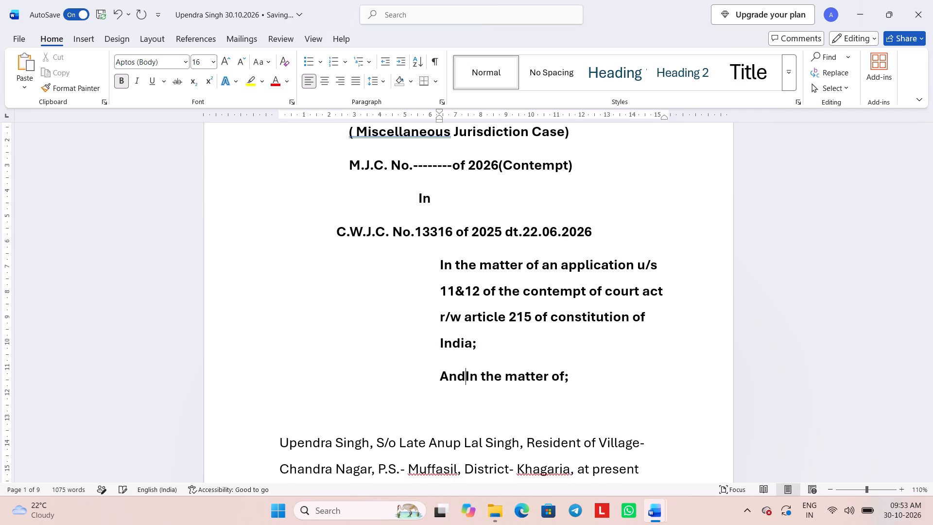
pyautogui.press('Return')
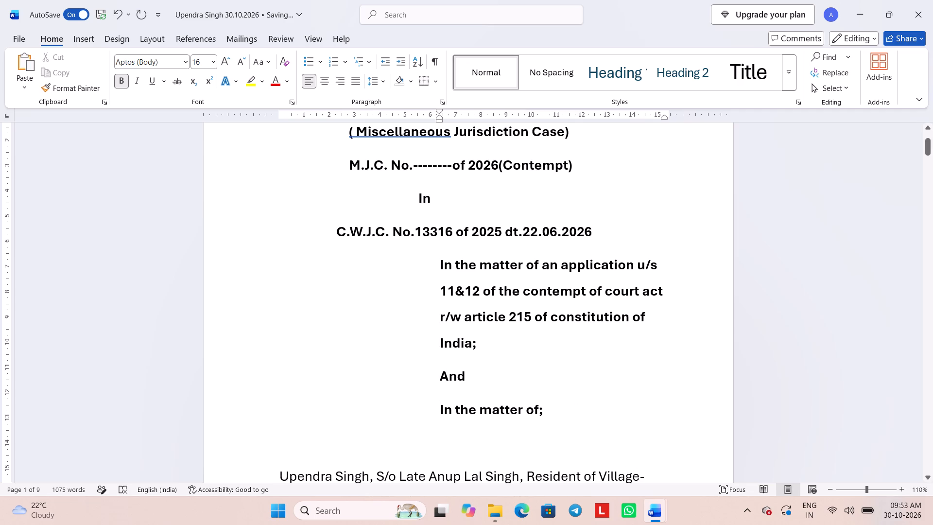
# Move the first-line indent of the "And" paragraph to about 8.25 cm on the ruler.
pyautogui.click(438, 377)
pyautogui.moveTo(439, 111); pyautogui.dragTo(489, 110)
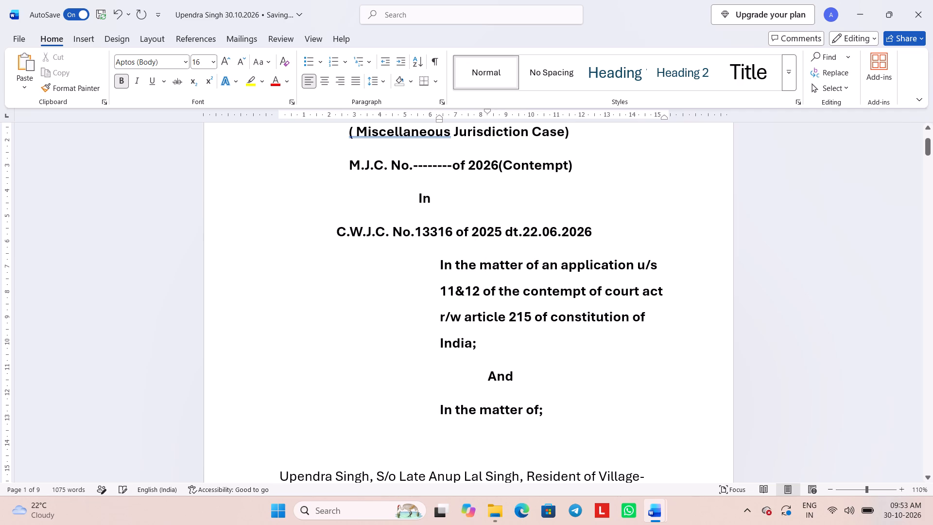
# Delete the blank paragraph between "In the matter of;" and the petitioner's details.
pyautogui.scroll(-1, 527, 316)
pyautogui.click(574, 365)
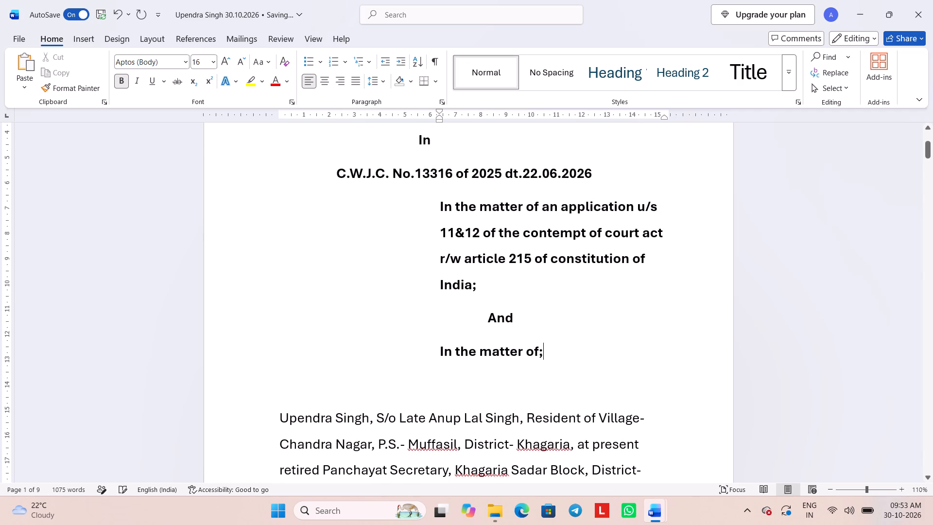
pyautogui.press('Delete')
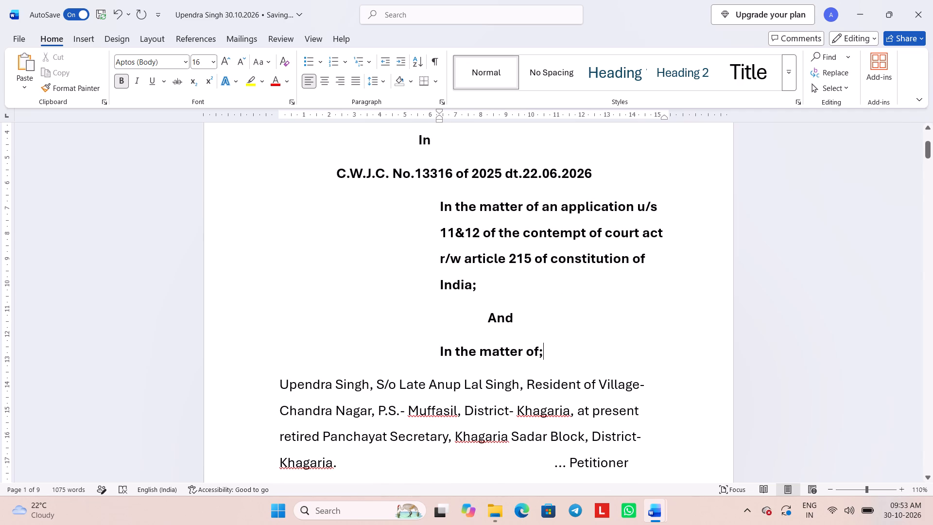
# Remove the spaces before "Versus", restart it as a separate paragraph, and set its first-line indent to about 5.75 cm.
pyautogui.scroll(1, 538, 367)
pyautogui.scroll(-3, 538, 367)
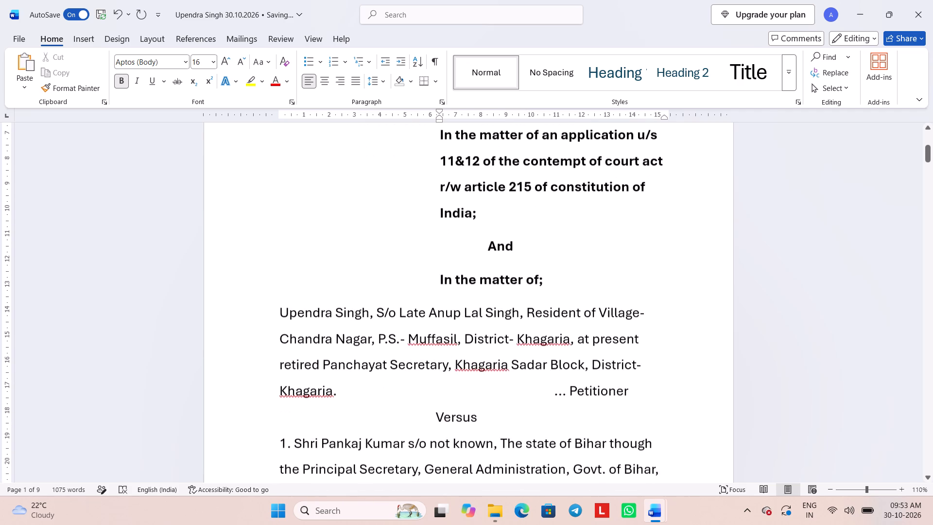
pyautogui.scroll(-1, 538, 367)
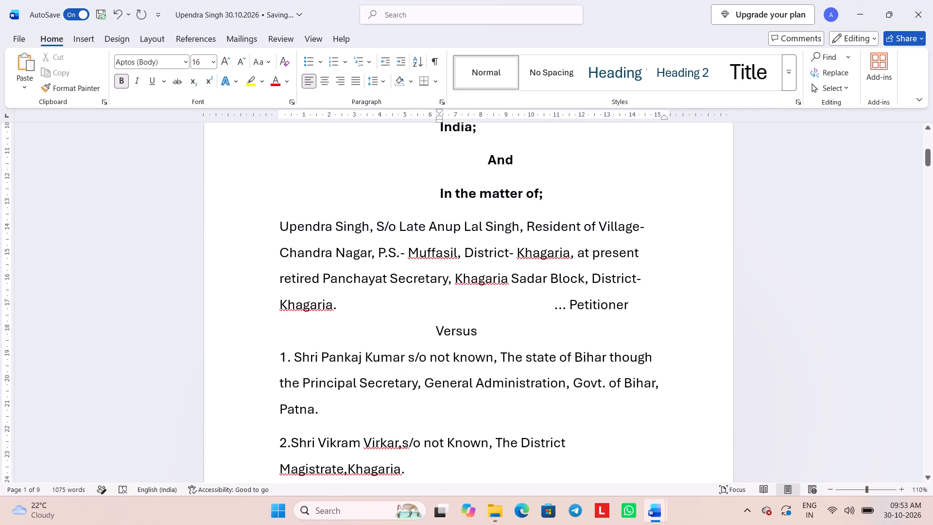
pyautogui.click(438, 338)
pyautogui.moveTo(438, 338); pyautogui.dragTo(713, 306)
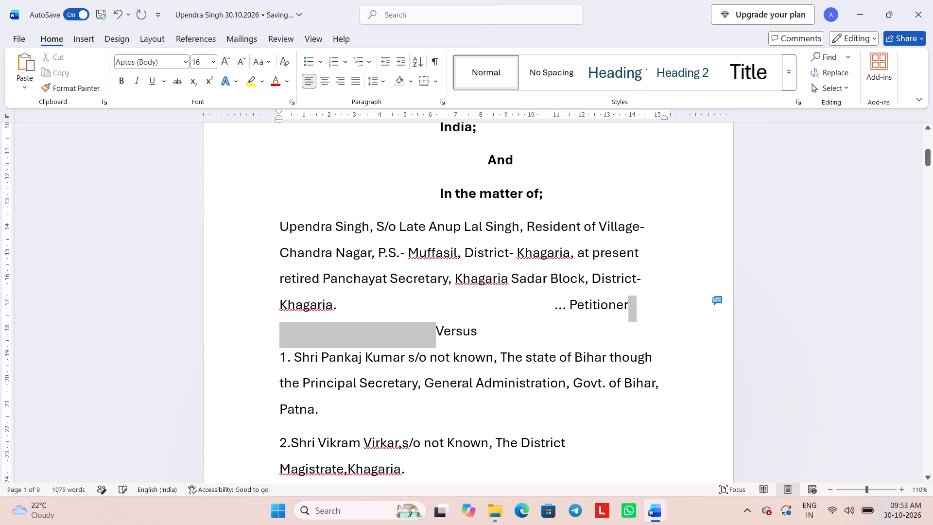
pyautogui.moveTo(713, 306); pyautogui.dragTo(768, 303)
pyautogui.press('BackSpace')
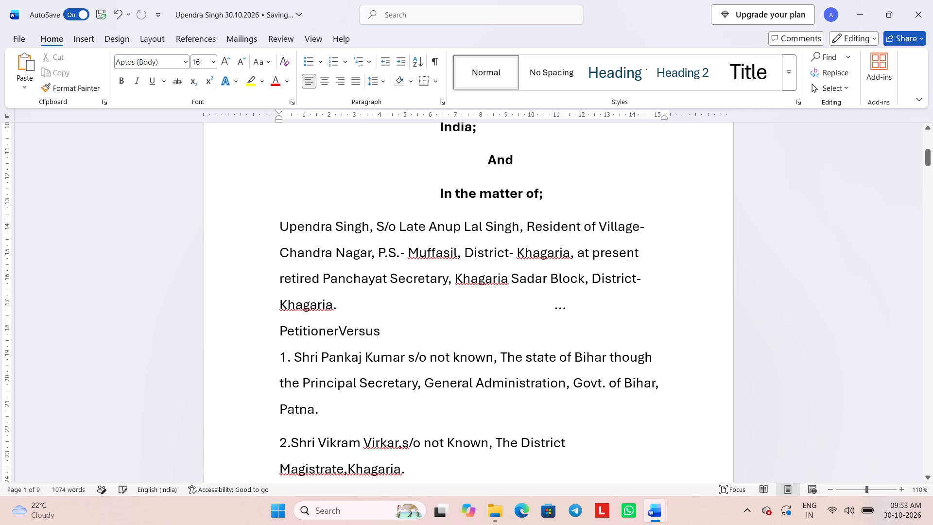
pyautogui.press('Return')
pyautogui.hscroll(-1, 768, 303)
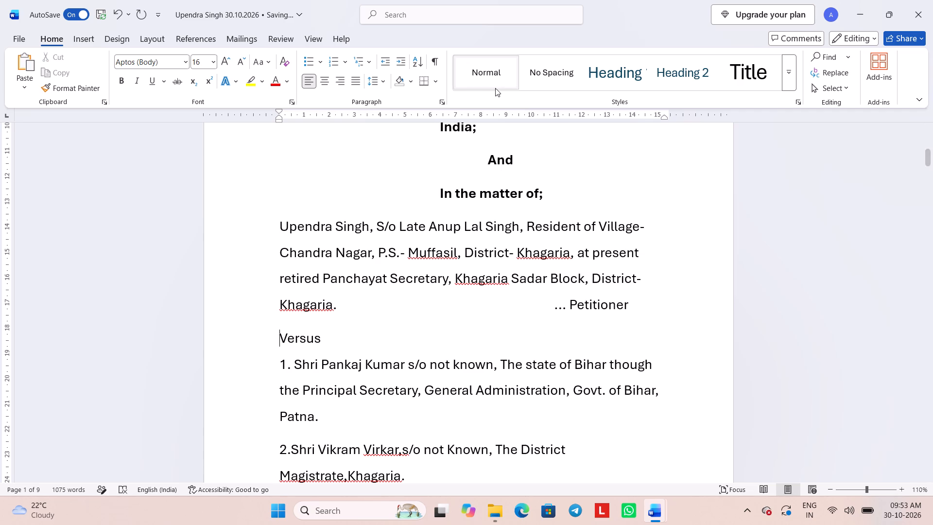
pyautogui.moveTo(278, 111); pyautogui.dragTo(421, 151)
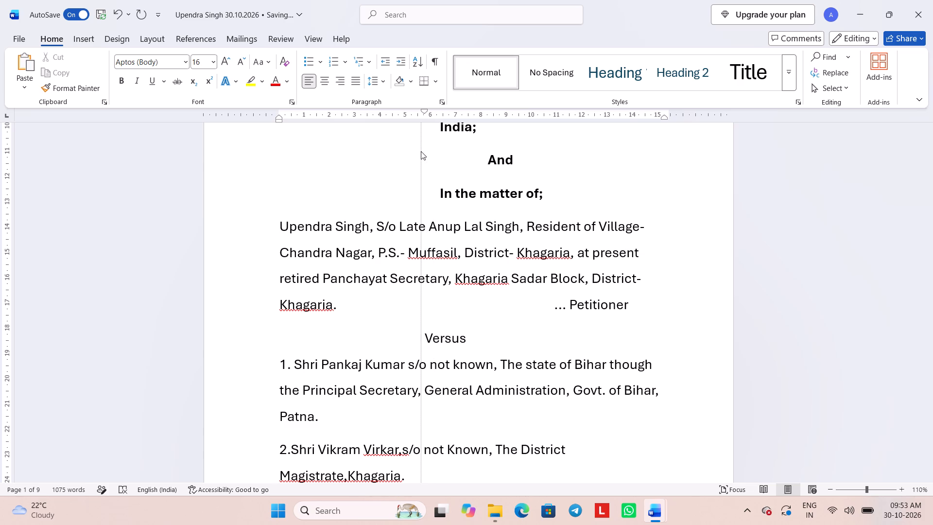
pyautogui.moveTo(421, 151); pyautogui.dragTo(423, 151)
# Remove the typed "1." before the first respondent's details, restart them as an unindented paragraph, and add a blank paragraph above.
pyautogui.scroll(-1, 444, 424)
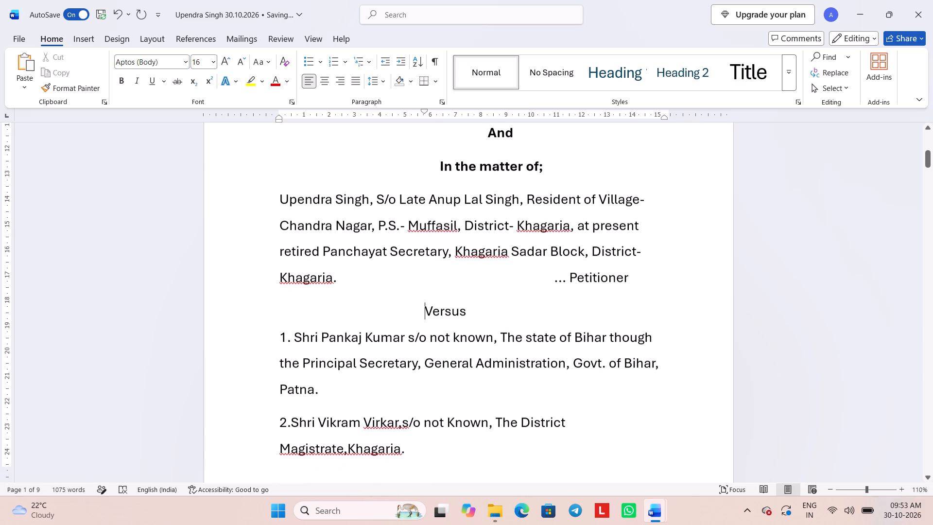
pyautogui.click(295, 344)
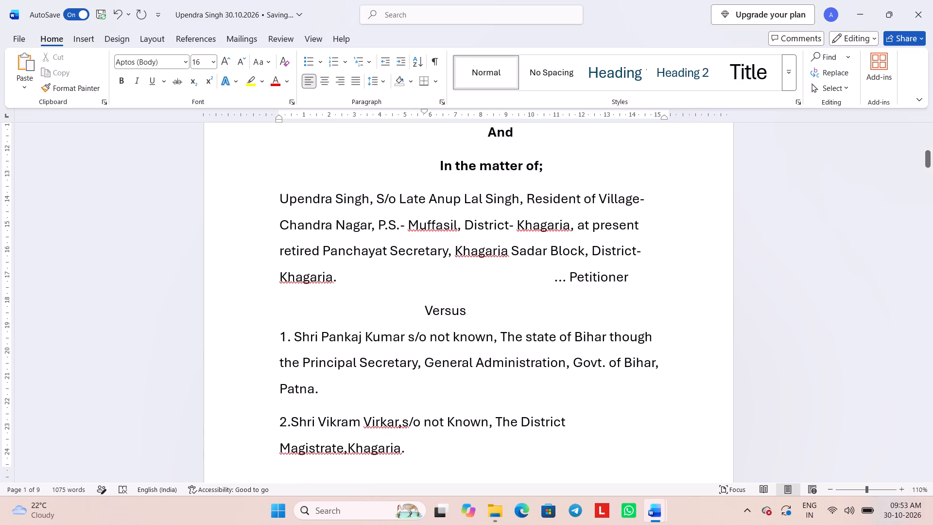
pyautogui.press('BackSpace')
pyautogui.press('BackSpace')
pyautogui.press('BackSpace')
pyautogui.press('BackSpace')
pyautogui.press('Return')
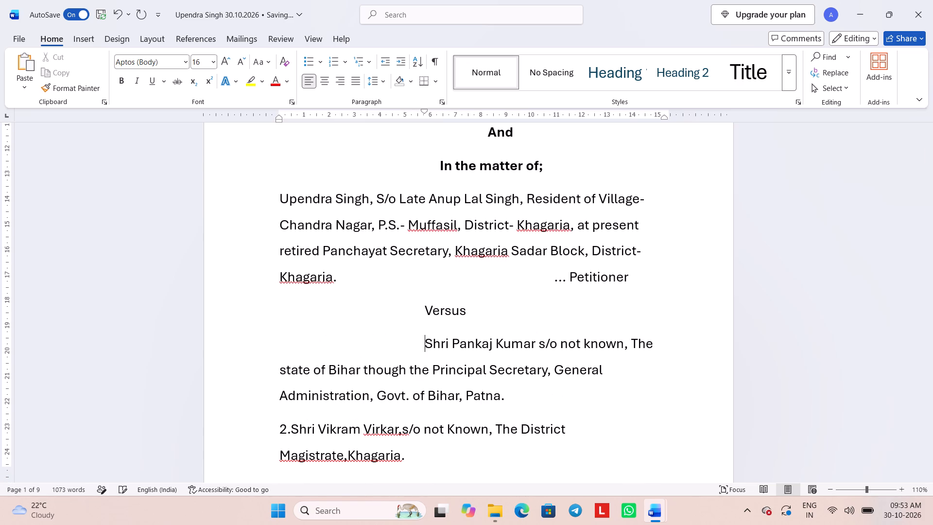
pyautogui.press('BackSpace')
pyautogui.press('Return')
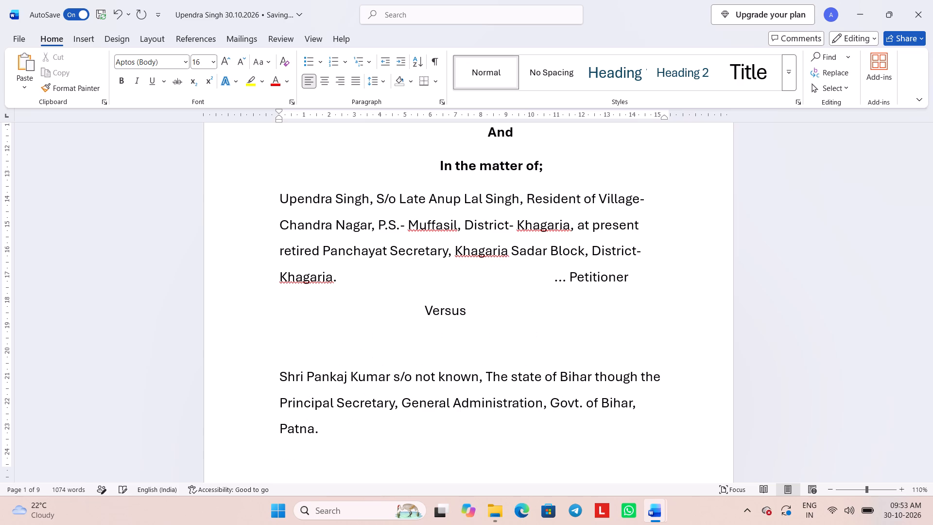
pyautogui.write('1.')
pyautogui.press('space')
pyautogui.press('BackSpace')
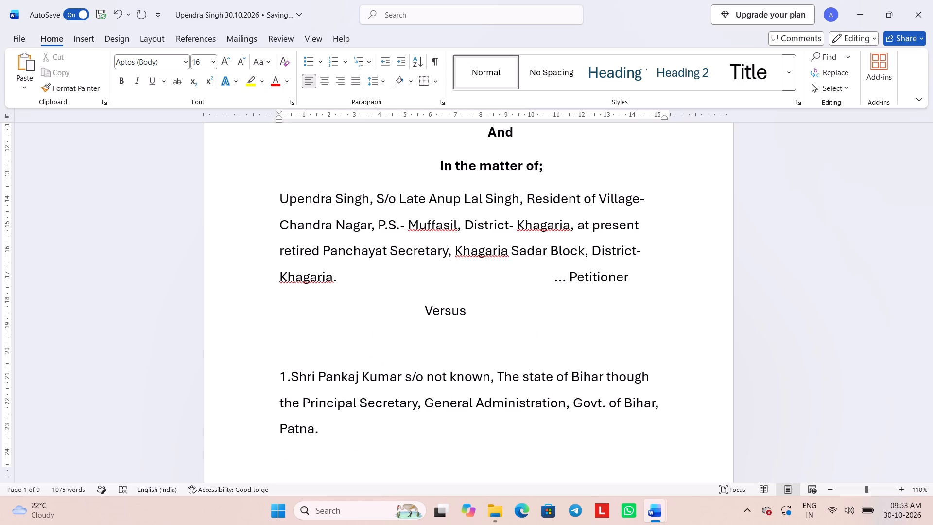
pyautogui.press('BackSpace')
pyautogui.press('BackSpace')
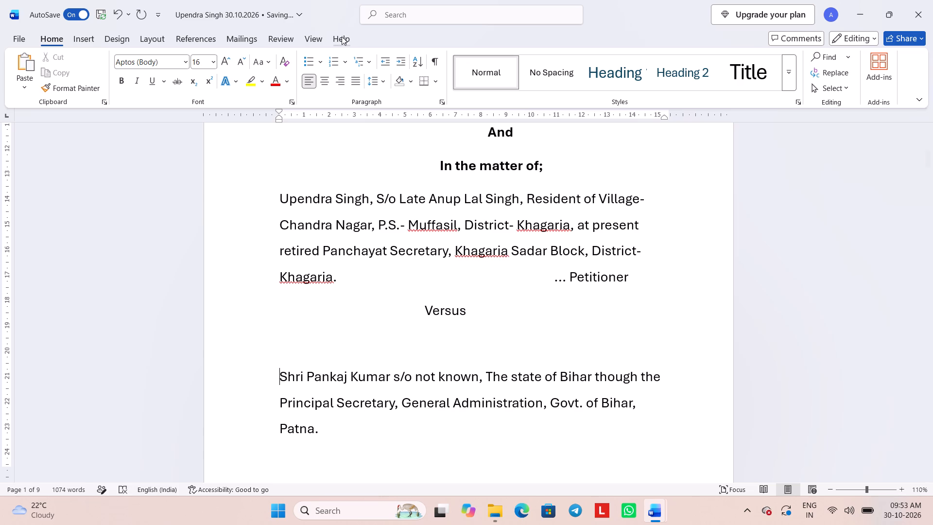
# Apply automatic numbering to the first respondent's details and shift the list number out to the page's left margin.
pyautogui.click(334, 56)
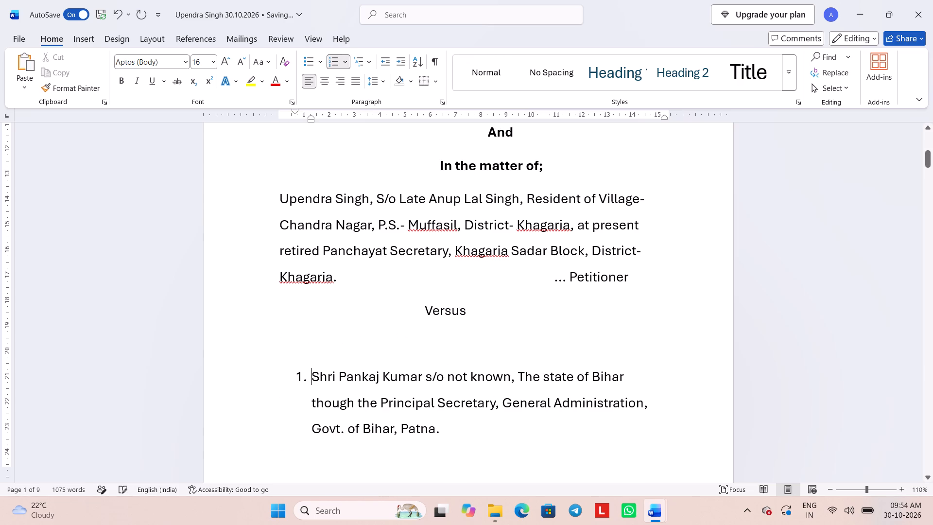
pyautogui.click(308, 381)
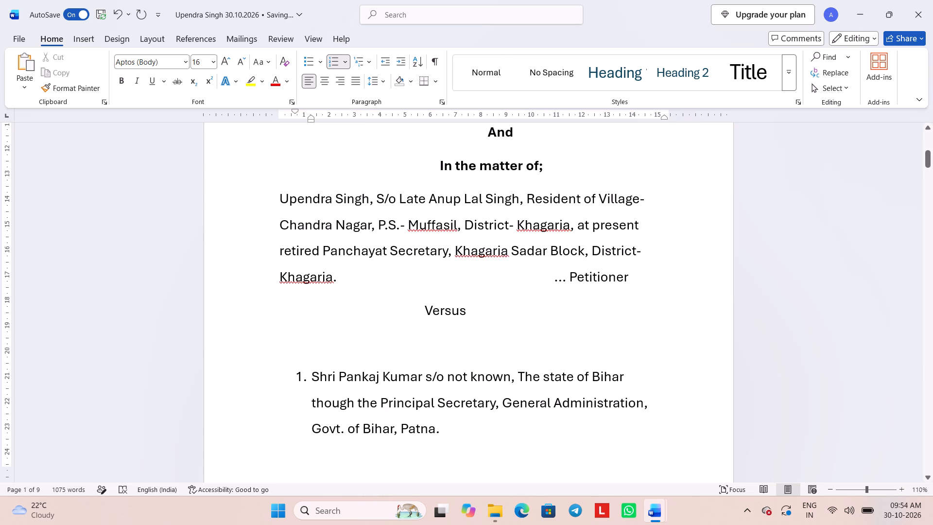
pyautogui.click(300, 381)
pyautogui.moveTo(300, 381); pyautogui.dragTo(245, 401)
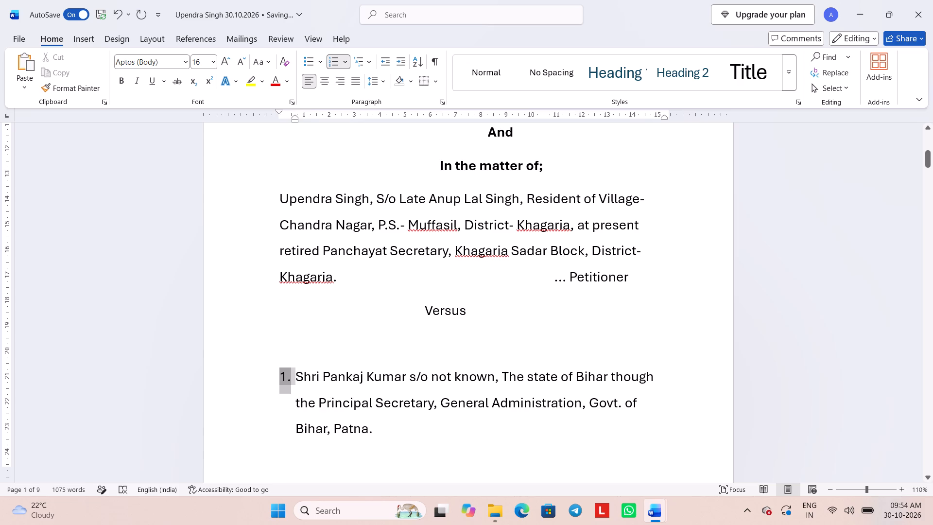
# Delete the blank paragraph between "Versus" and the first respondent's numbered details.
pyautogui.click(306, 352)
pyautogui.press('BackSpace')
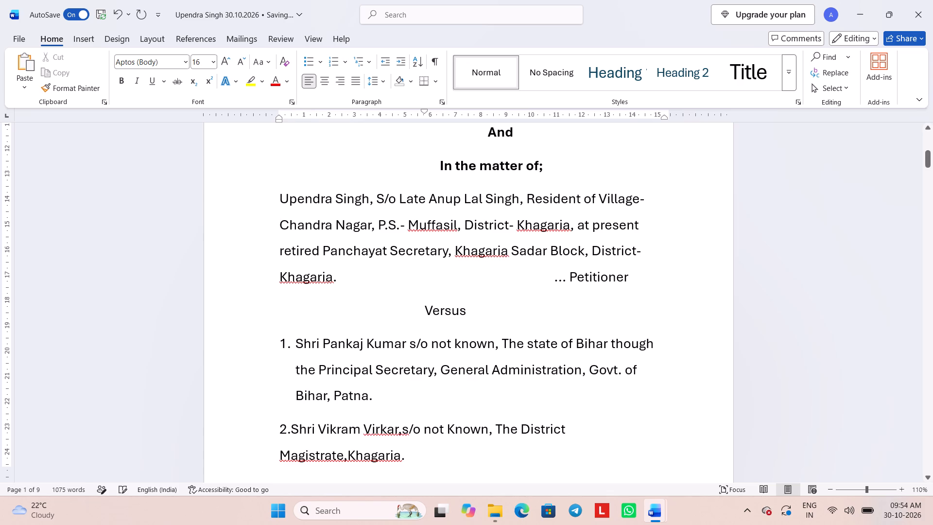
# Replace the typed "2." before the second respondent (District Magistrate) with the automatic list number 2.
pyautogui.click(292, 434)
pyautogui.press('BackSpace')
pyautogui.press('BackSpace')
pyautogui.press('BackSpace')
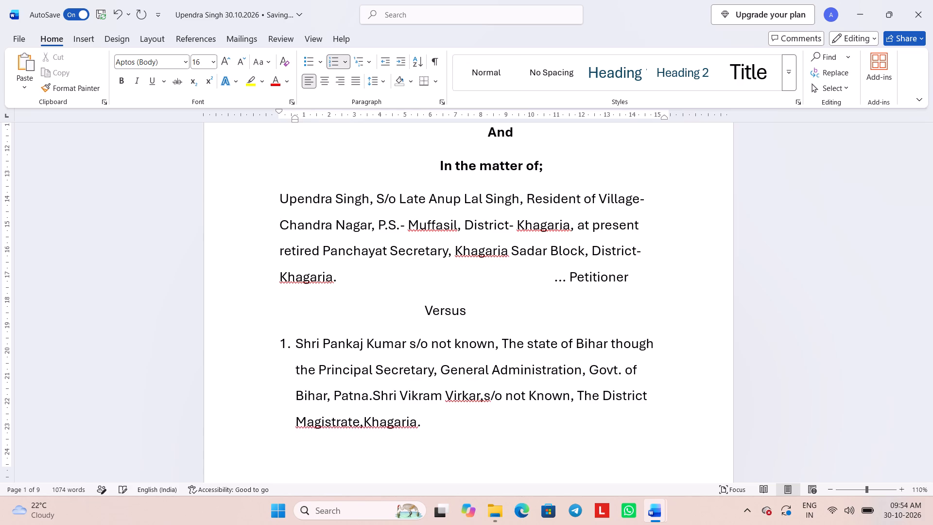
pyautogui.press('Return')
# Replace the typed "3." before the District Panchayat Raj Officer's details with the automatic list number 3.
pyautogui.scroll(-7, 304, 428)
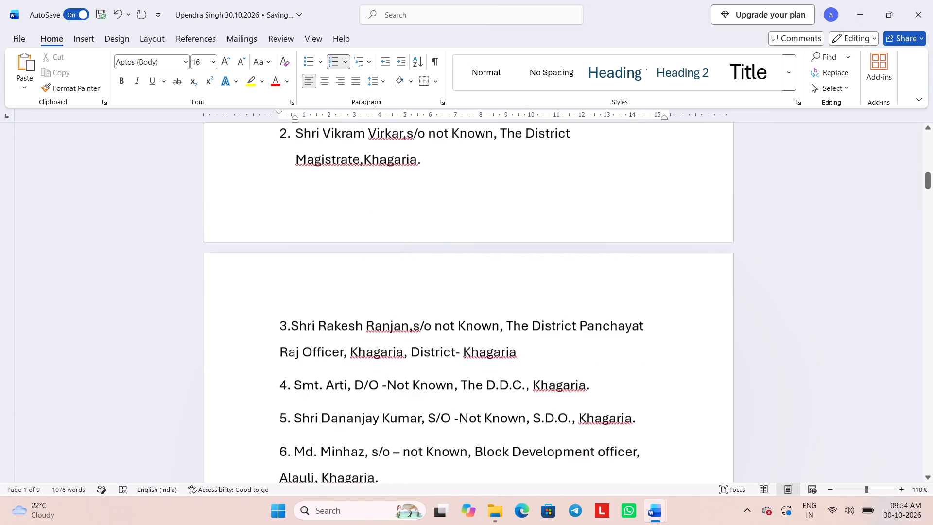
pyautogui.scroll(-2, 304, 428)
pyautogui.scroll(4, 304, 428)
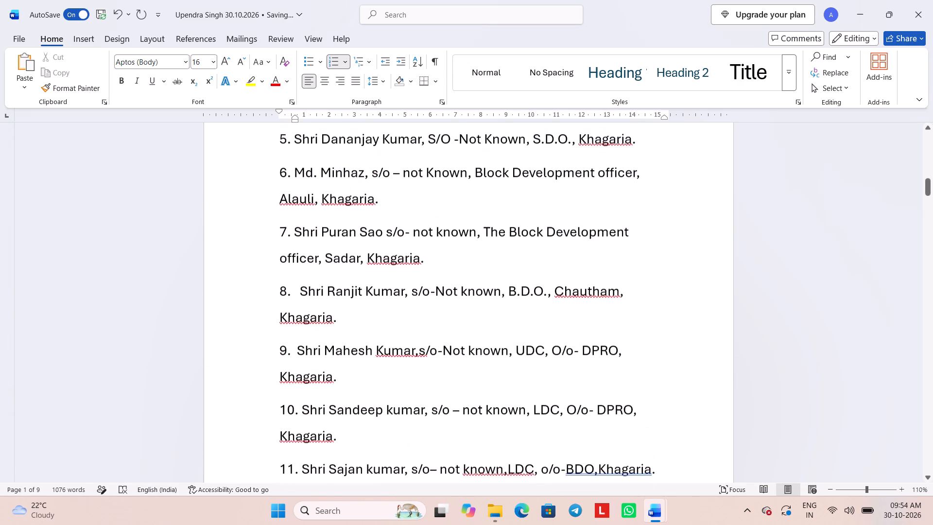
pyautogui.scroll(3, 304, 428)
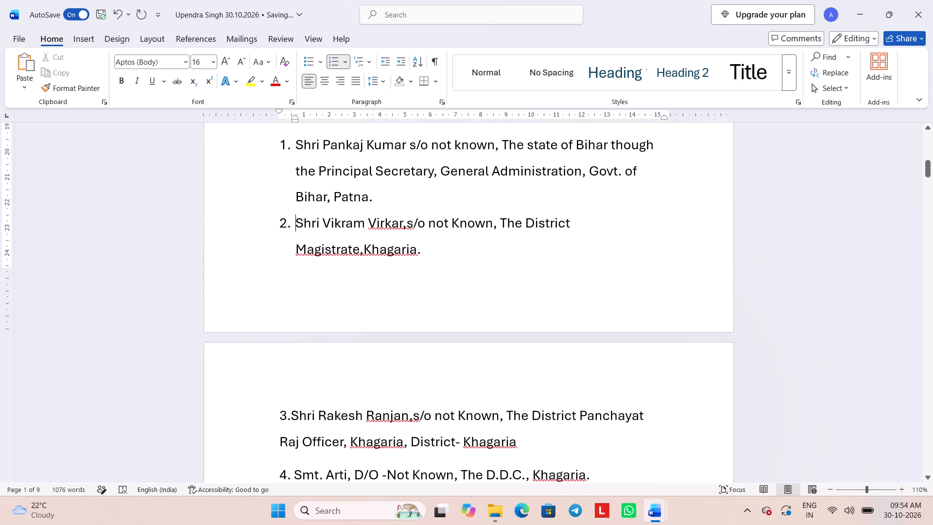
pyautogui.click(294, 421)
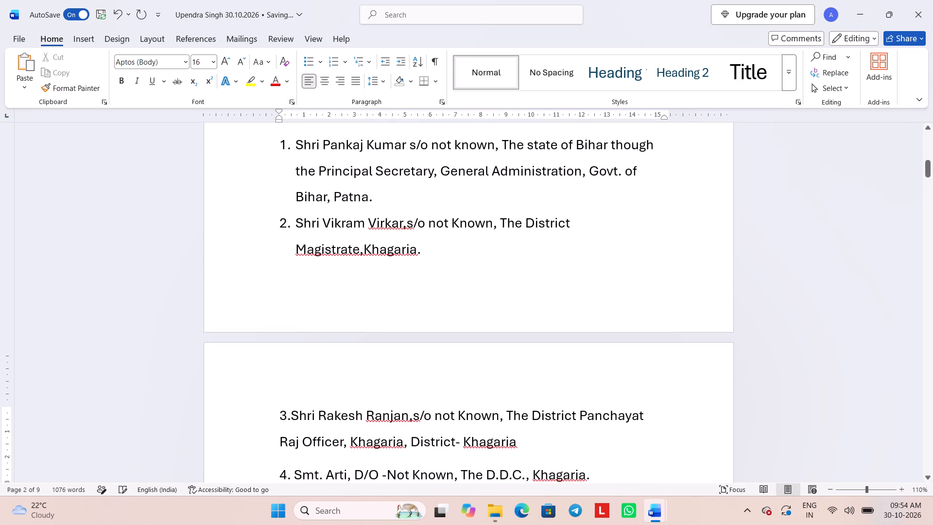
pyautogui.press('BackSpace')
pyautogui.press('BackSpace')
pyautogui.press('BackSpace')
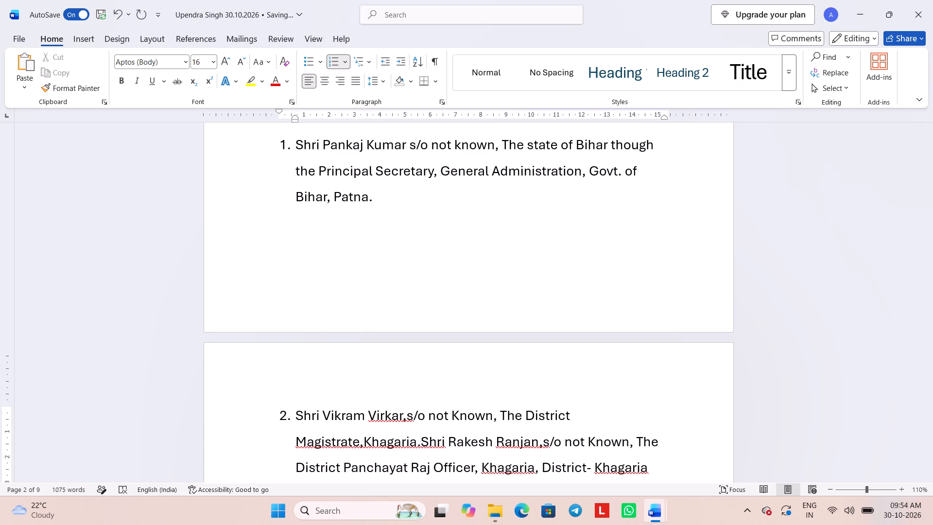
pyautogui.press('Return')
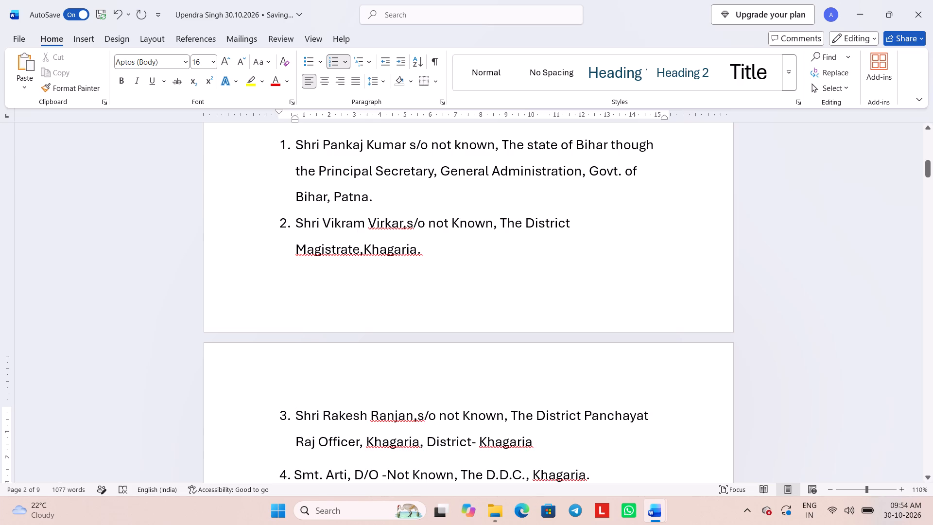
# Replace the typed "4." before the D.D.C. respondent's details with the automatic list number 4.
pyautogui.scroll(-1, 294, 403)
pyautogui.click(294, 403)
pyautogui.press('BackSpace')
pyautogui.press('BackSpace')
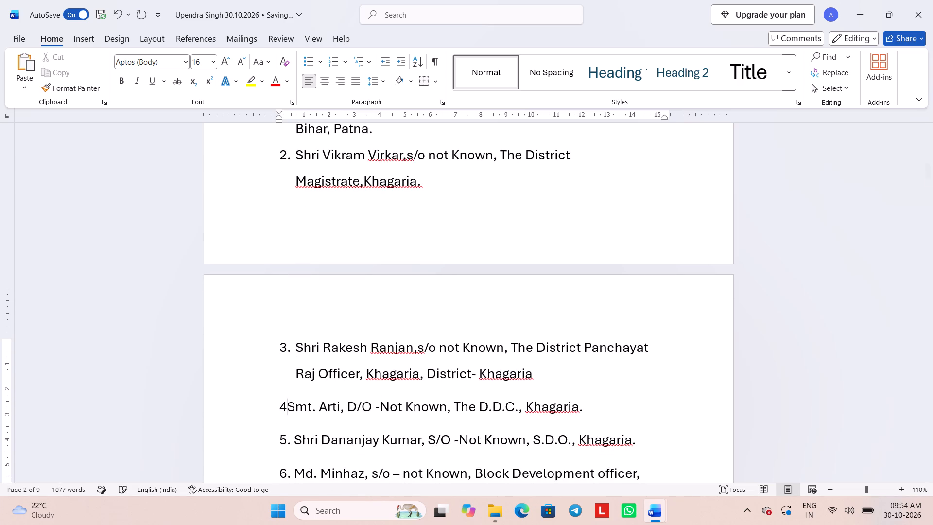
pyautogui.press('BackSpace')
pyautogui.press('BackSpace')
pyautogui.press('BackSpace')
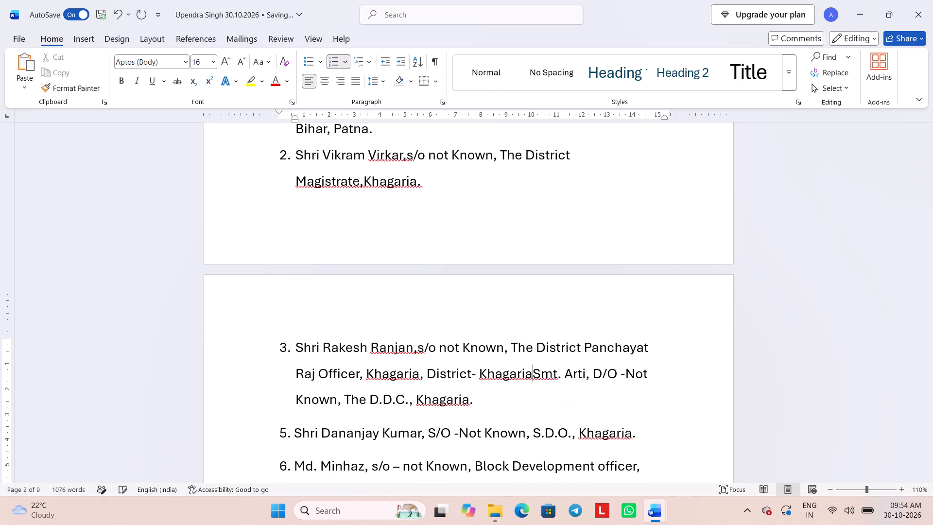
pyautogui.press('Return')
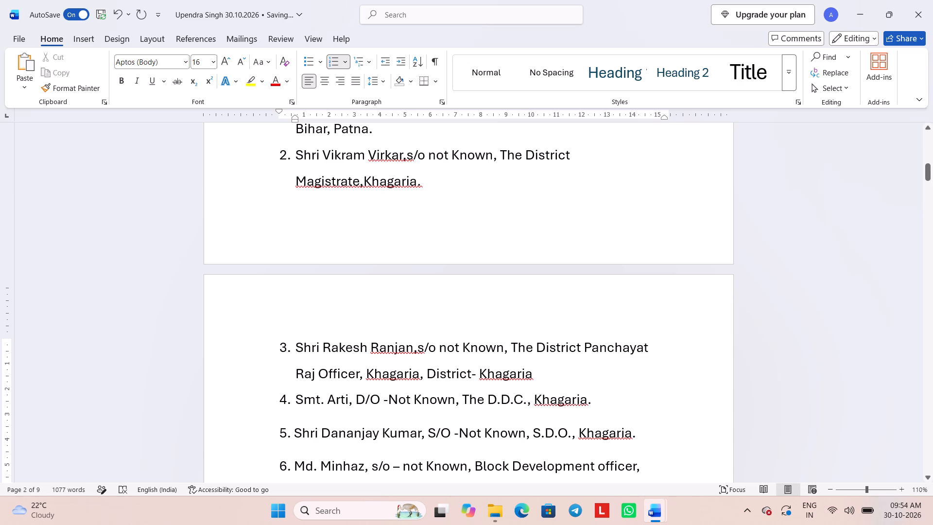
# Replace the typed "5." before the S.D.O. respondent's details with the automatic list number 5.
pyautogui.click(295, 437)
pyautogui.press('BackSpace')
pyautogui.press('BackSpace')
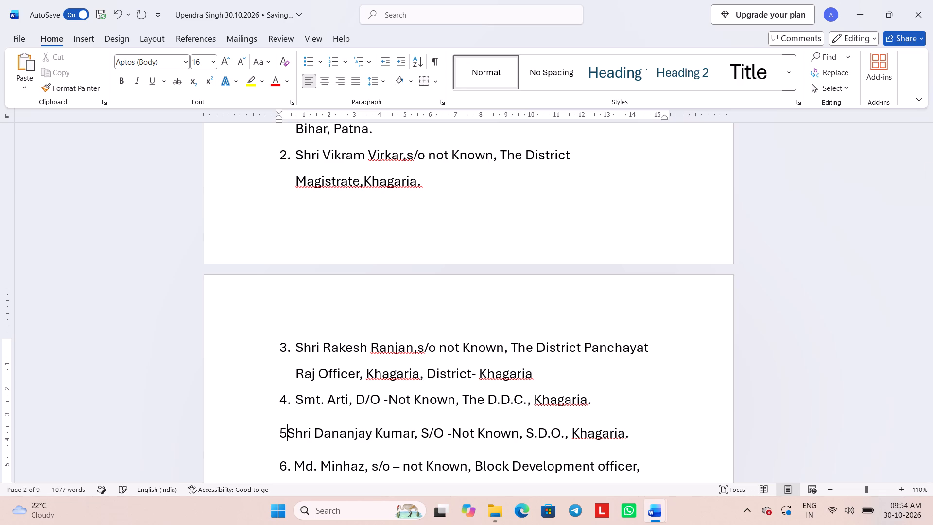
pyautogui.press('BackSpace')
pyautogui.press('BackSpace')
pyautogui.press('Return')
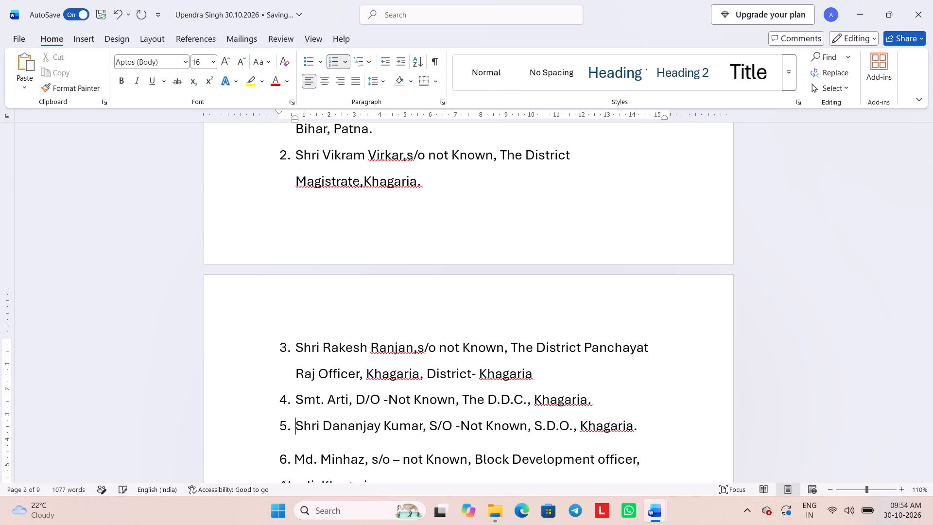
# Replace the typed "6." before the Alauli Block Development officer's details with the automatic list number 6.
pyautogui.click(294, 457)
pyautogui.press('BackSpace')
pyautogui.press('BackSpace')
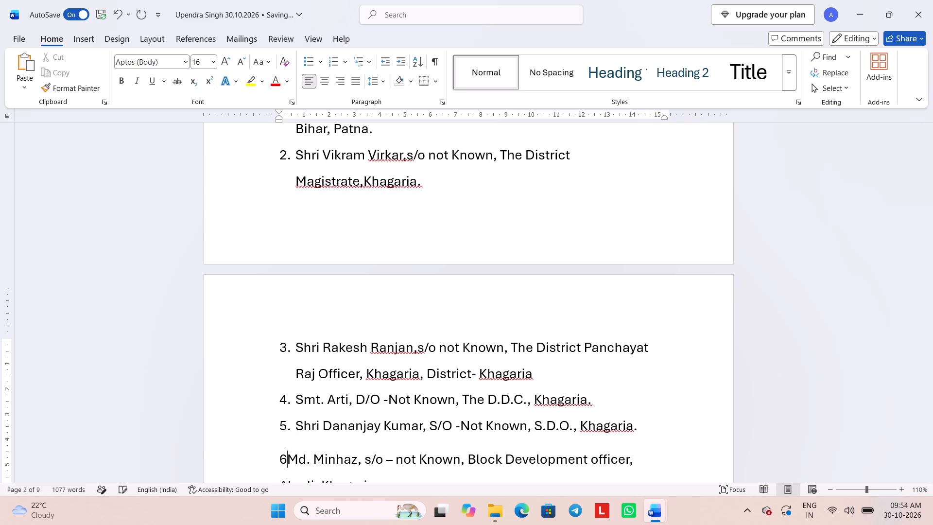
pyautogui.press('BackSpace')
pyautogui.press('BackSpace')
pyautogui.press('Return')
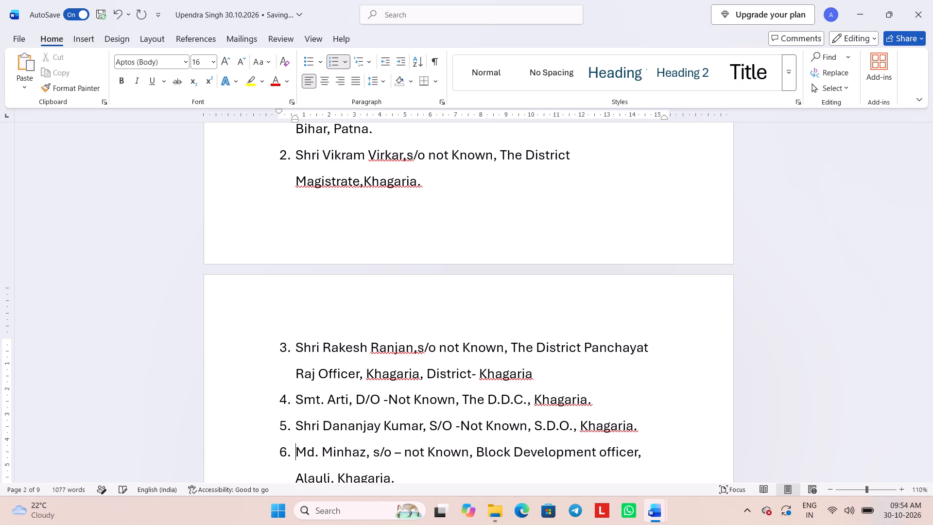
# Replace the typed "7." before the Sadar Block Development officer's details with the automatic list number 7.
pyautogui.scroll(-1, 314, 423)
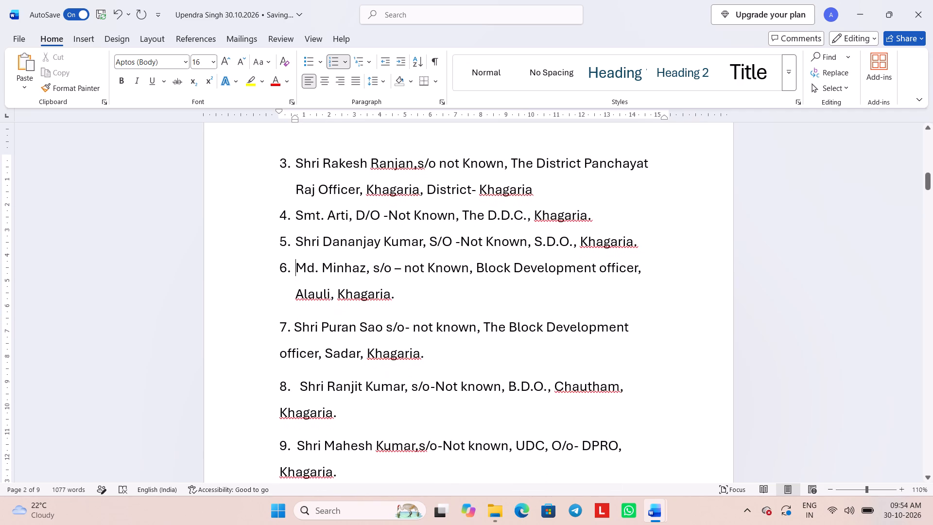
pyautogui.click(295, 332)
pyautogui.press('BackSpace')
pyautogui.press('BackSpace')
pyautogui.press('BackSpace')
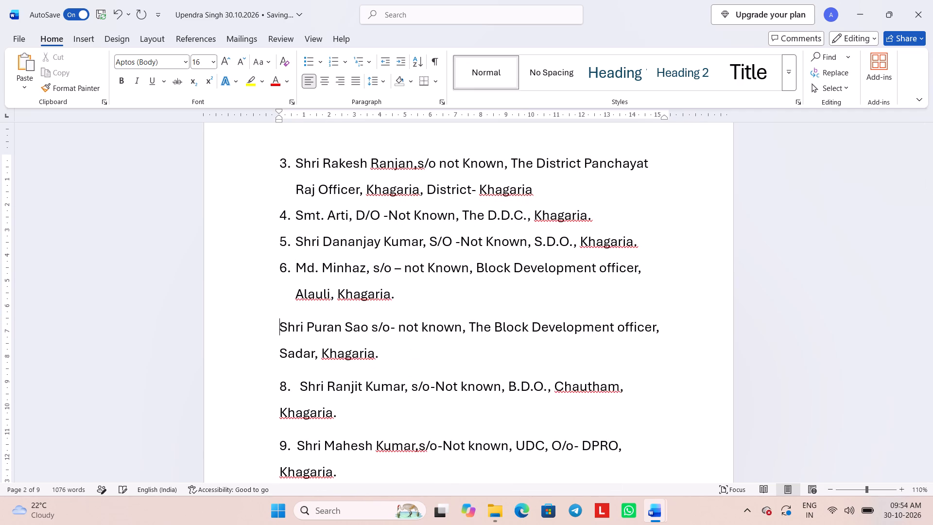
pyautogui.press('BackSpace')
pyautogui.press('Return')
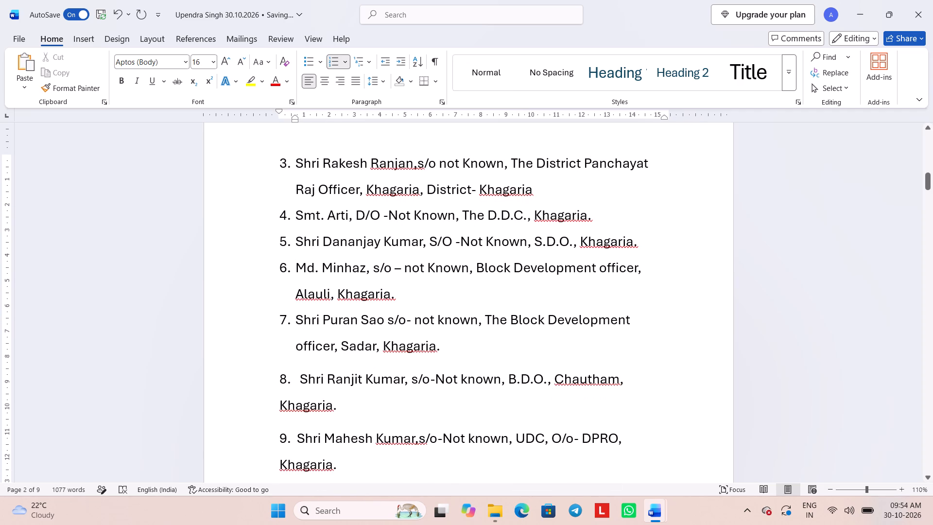
# Replace the typed "8." and extra spaces before the Chautham B.D.O.'s details with the automatic list number 8.
pyautogui.rightClick(301, 377)
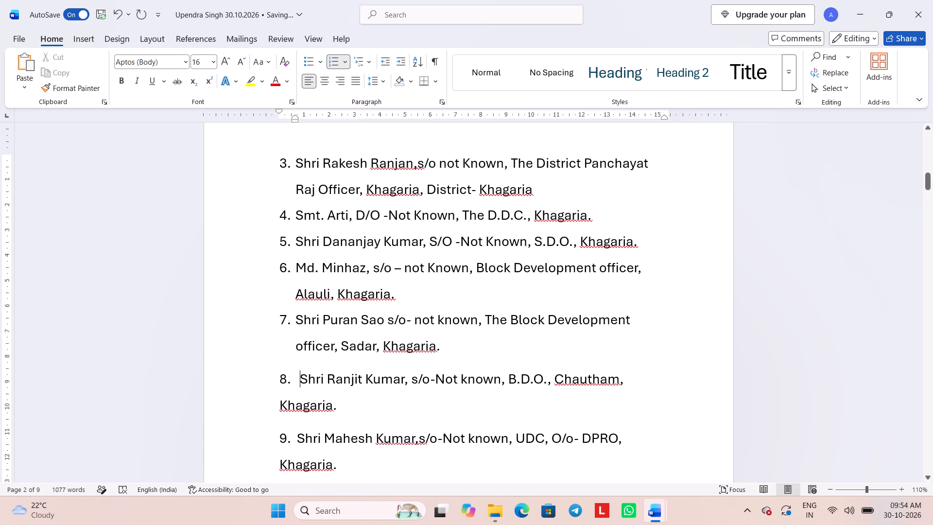
pyautogui.click(301, 377)
pyautogui.press('BackSpace')
pyautogui.press('BackSpace')
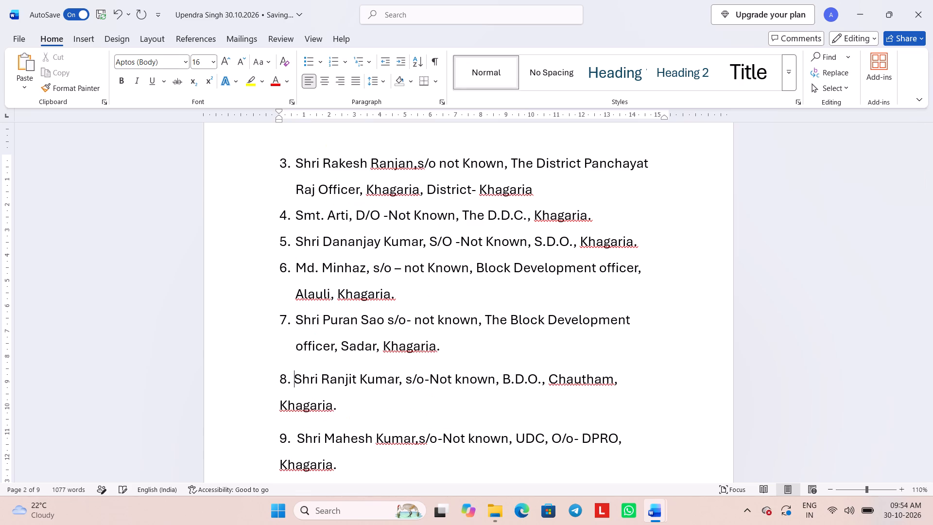
pyautogui.press('BackSpace')
pyautogui.press('BackSpace')
pyautogui.press('BackSpace')
pyautogui.press('BackSpace')
pyautogui.press('Return')
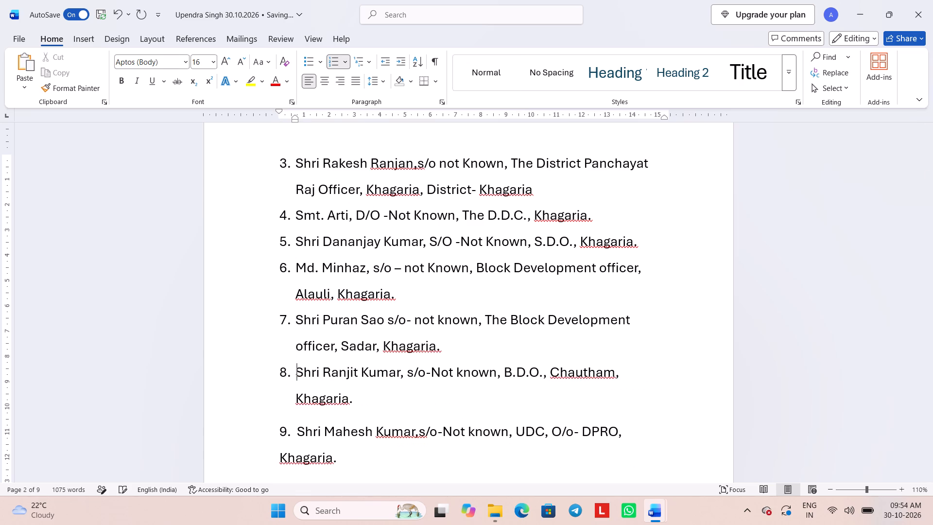
# Replace the typed "9." and extra spaces before the UDC respondent's details with the automatic list number 9.
pyautogui.click(299, 431)
pyautogui.press('BackSpace')
pyautogui.press('BackSpace')
pyautogui.press('BackSpace')
pyautogui.press('BackSpace')
pyautogui.press('BackSpace')
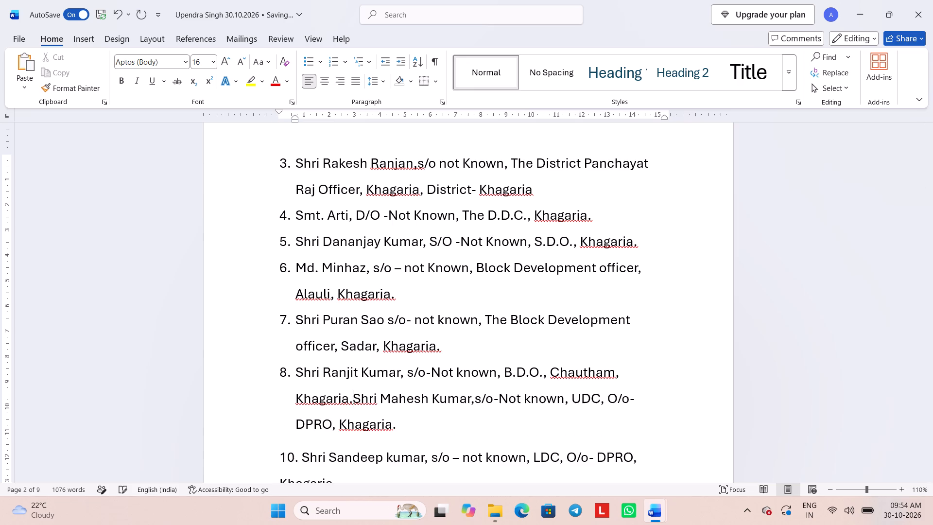
pyautogui.press('Return')
# Replace the typed "10." before the DPRO office LDC's details with the automatic list number 10.
pyautogui.scroll(-1, 309, 414)
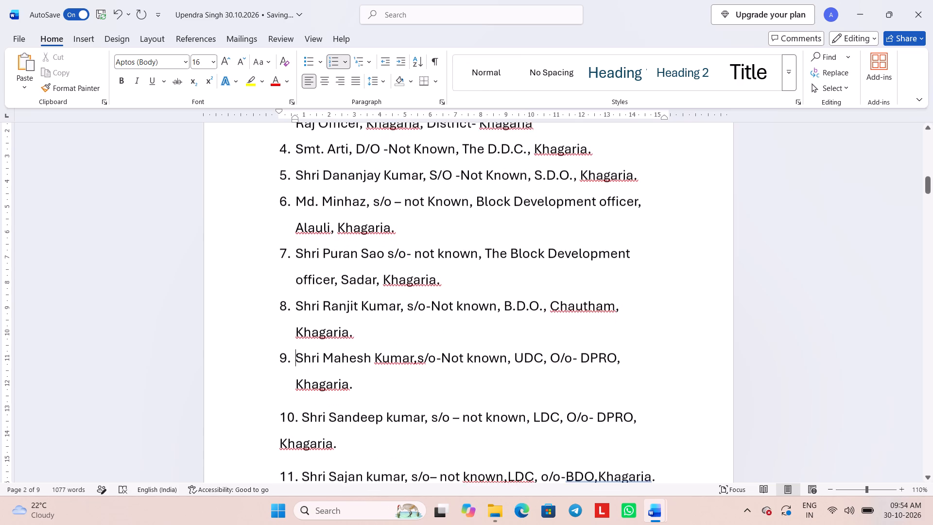
pyautogui.scroll(-1, 309, 414)
pyautogui.click(305, 413)
pyautogui.press('BackSpace')
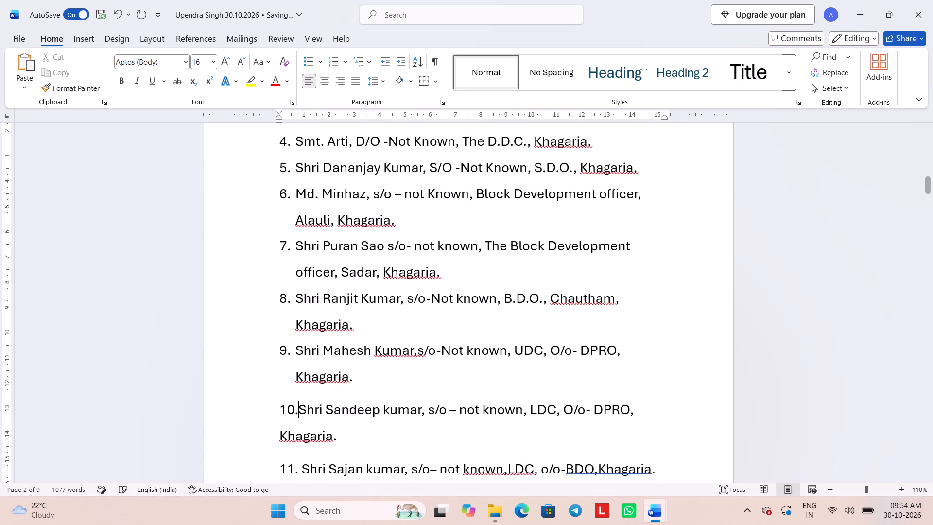
pyautogui.press('BackSpace')
pyautogui.press('BackSpace')
pyautogui.press('BackSpace')
pyautogui.press('BackSpace')
pyautogui.press('Return')
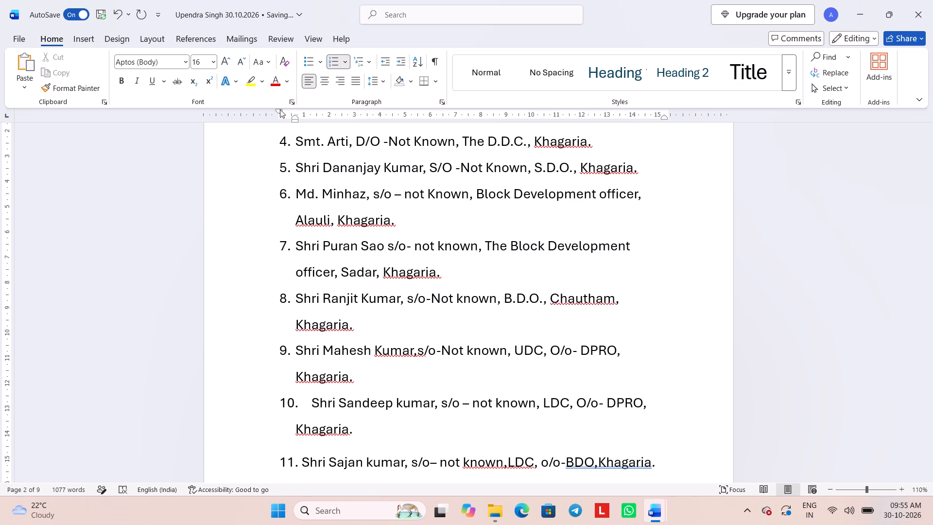
# Move the tenth list item's first-line indent to about 0.25 cm outside the left margin.
pyautogui.moveTo(280, 111); pyautogui.dragTo(275, 115)
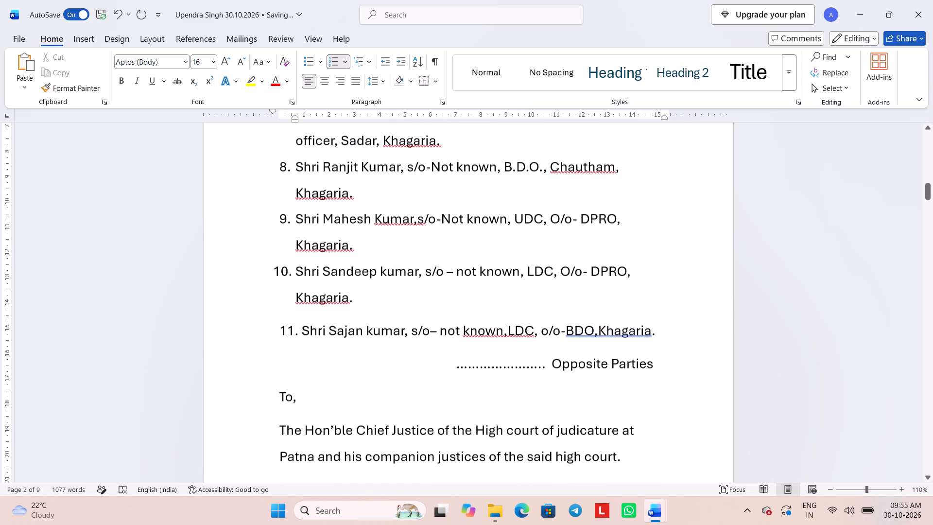
# Replace the typed "11." before the BDO office LDC's details with the automatic list number 11.
pyautogui.click(302, 336)
pyautogui.press('BackSpace')
pyautogui.press('BackSpace')
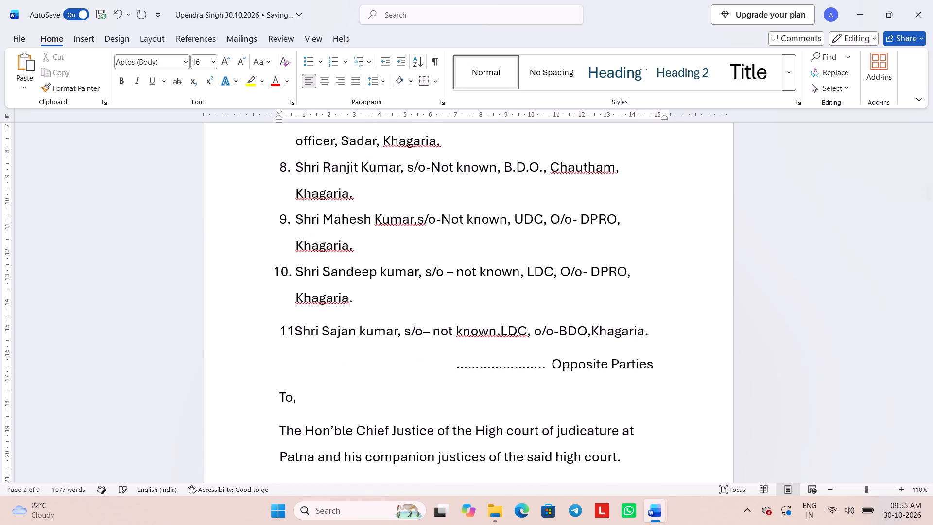
pyautogui.press('BackSpace')
pyautogui.press('BackSpace')
pyautogui.press('BackSpace')
pyautogui.press('Return')
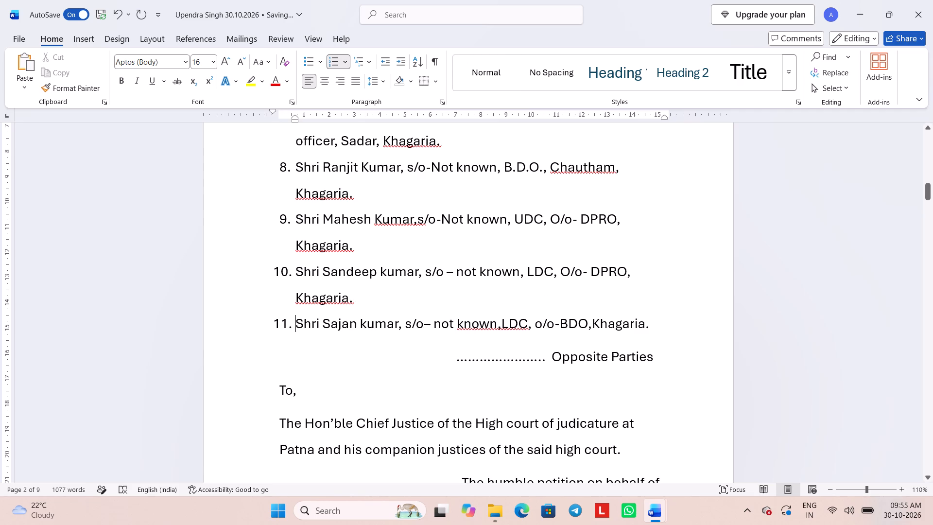
# Shorten the dotted line before "Opposite Parties" by deleting its first dots and inserting seven spaces in front.
pyautogui.moveTo(485, 361); pyautogui.dragTo(457, 364)
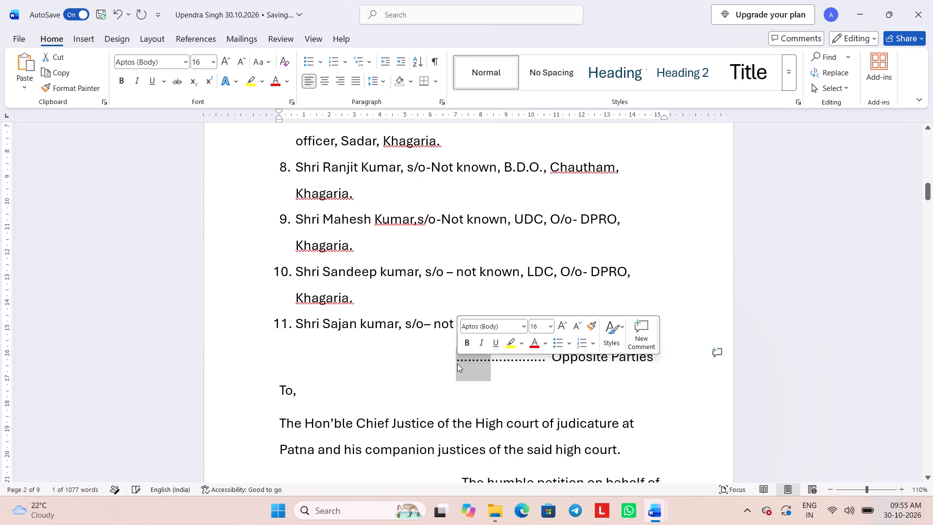
pyautogui.press('BackSpace')
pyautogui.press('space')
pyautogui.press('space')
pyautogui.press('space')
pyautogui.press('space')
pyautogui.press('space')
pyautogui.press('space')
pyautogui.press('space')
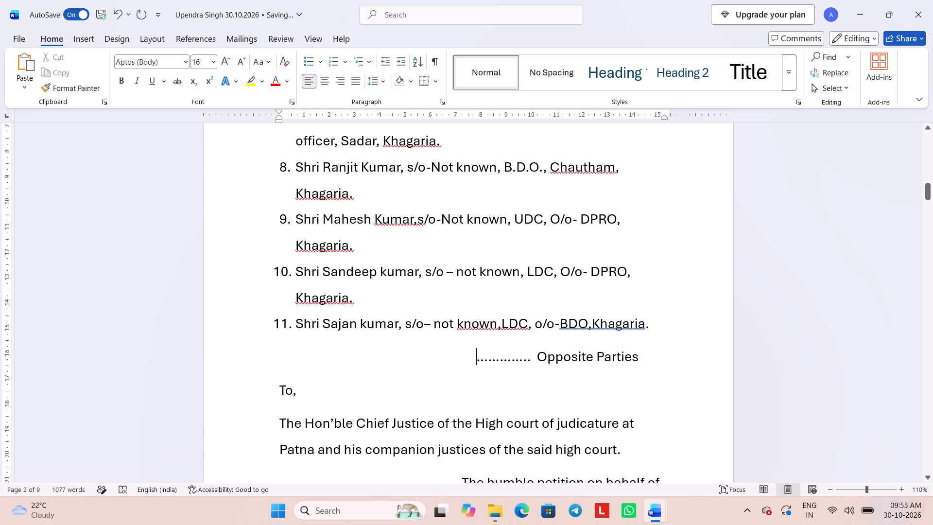
# Separate "MOST RESPECTFULLY SHEWETH: -" from "petitioner named above;" with two paragraph breaks instead of the line break.
pyautogui.scroll(-1, 495, 373)
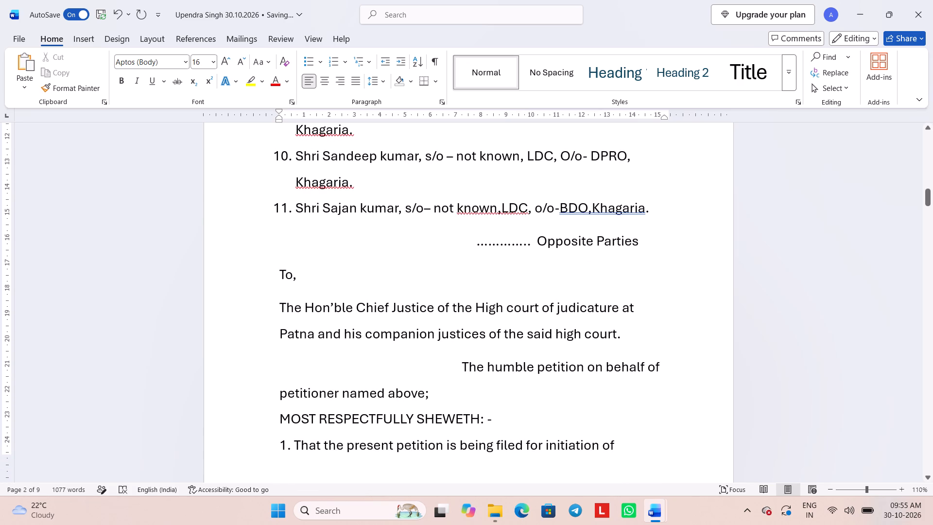
pyautogui.click(457, 397)
pyautogui.press('Delete')
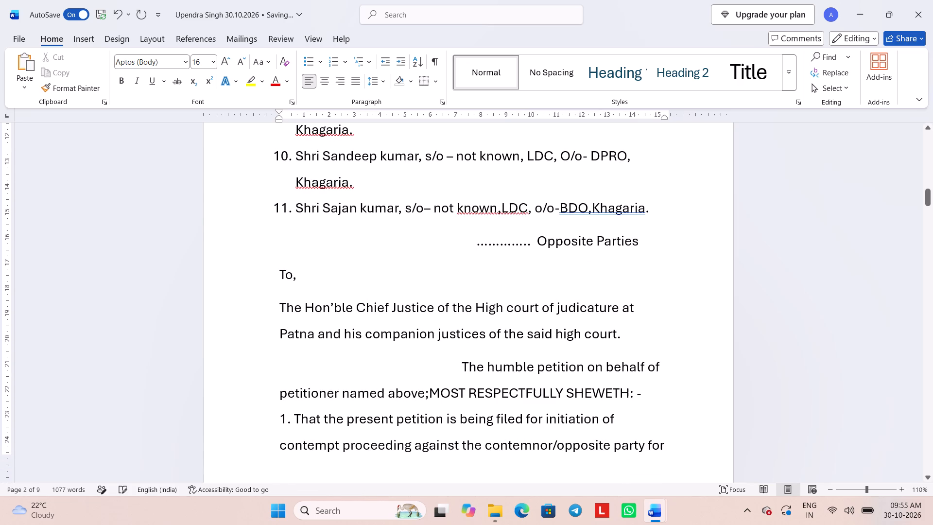
pyautogui.press('Return')
pyautogui.press('Return')
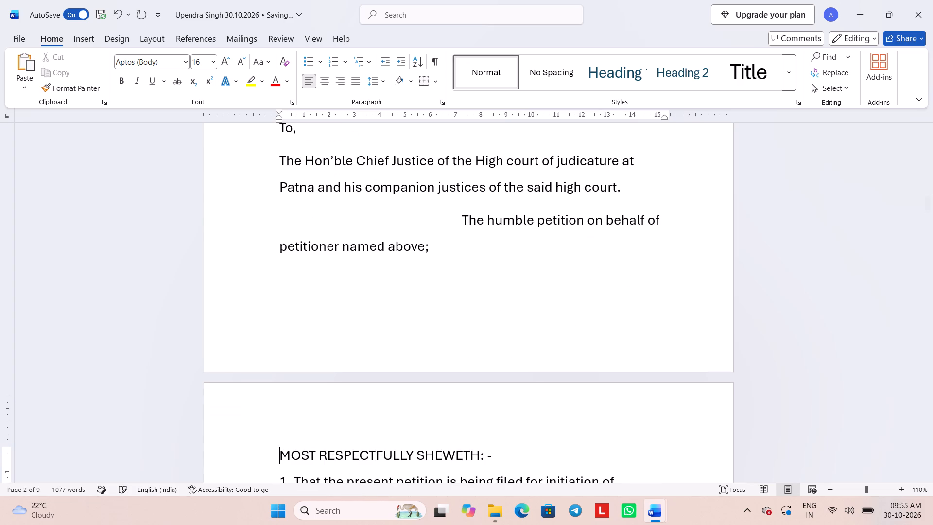
# Replace the spaces before "The humble petition on behalf of petitioner named above;" with a paragraph left indent of about 6.35 cm.
pyautogui.click(458, 227)
pyautogui.click(463, 224)
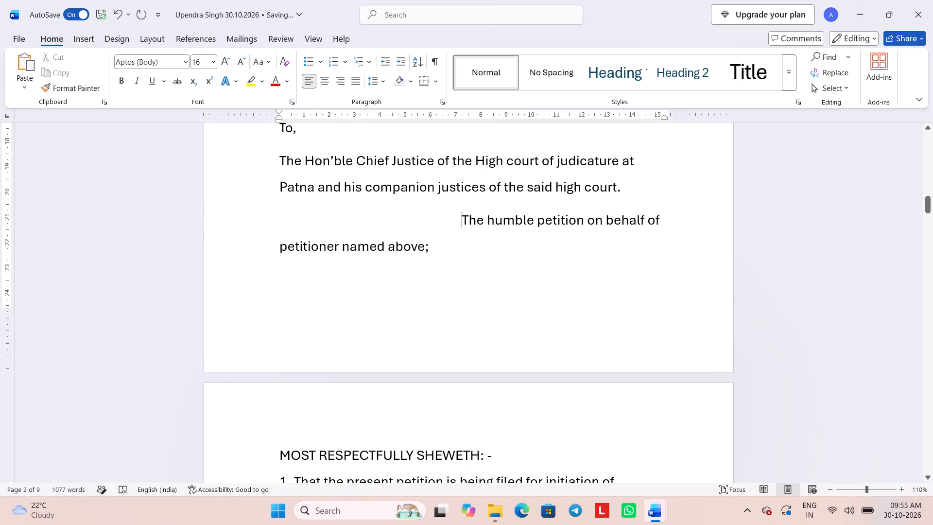
pyautogui.moveTo(463, 224); pyautogui.dragTo(707, 192)
pyautogui.press('BackSpace')
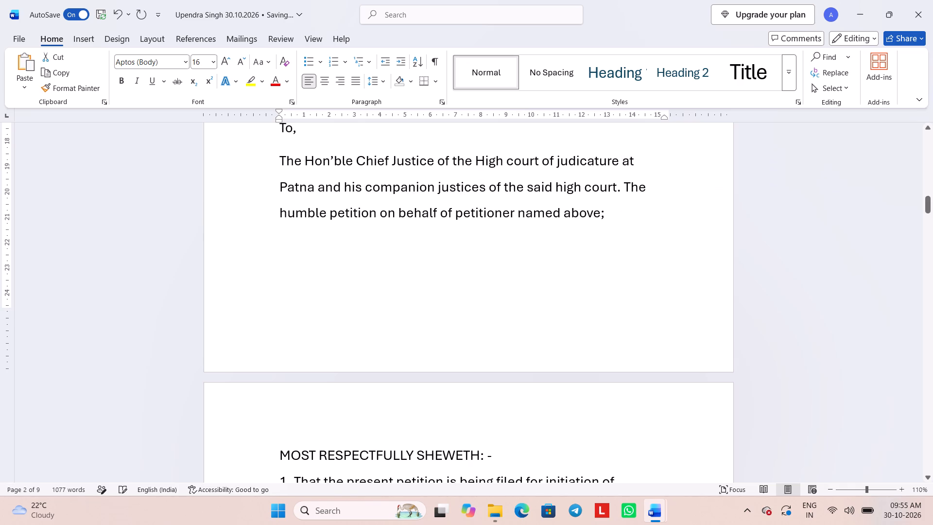
pyautogui.press('Delete')
pyautogui.press('Return')
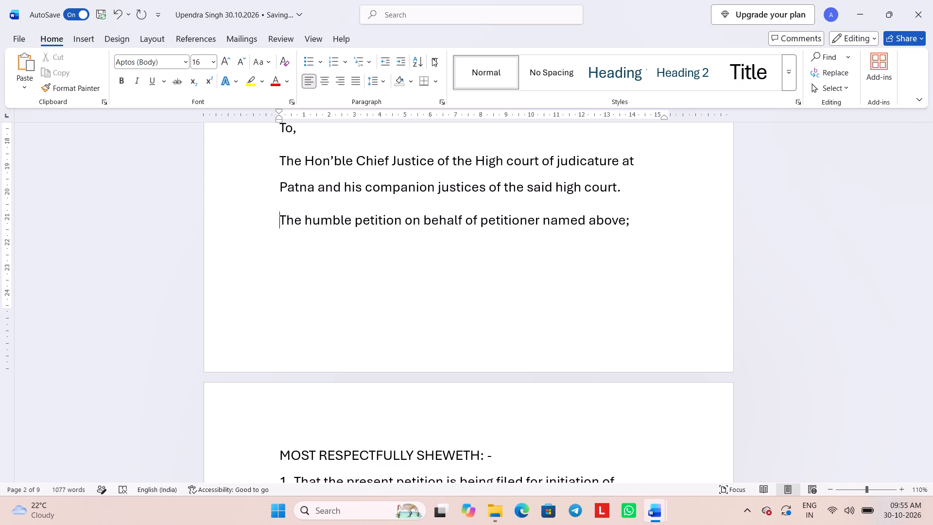
pyautogui.tripleClick(407, 61)
pyautogui.doubleClick(407, 61)
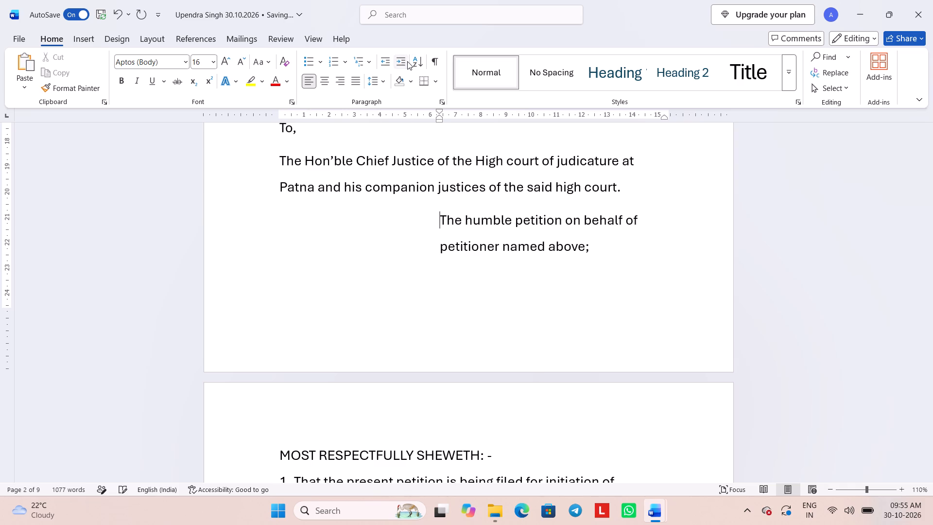
# Make the heading "MOST RESPECTFULLY SHEWETH: -" bold and underlined.
pyautogui.scroll(-1, 460, 271)
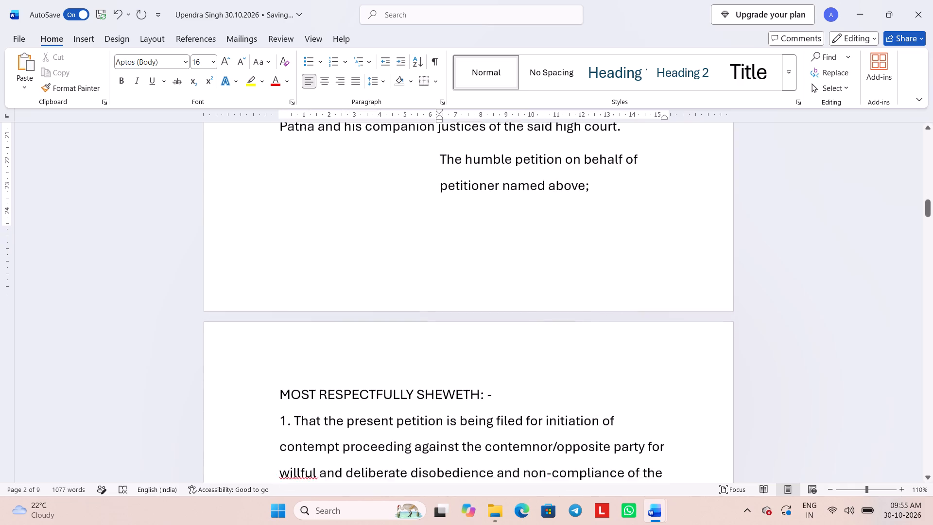
pyautogui.scroll(-1, 460, 271)
pyautogui.moveTo(514, 312); pyautogui.dragTo(267, 310)
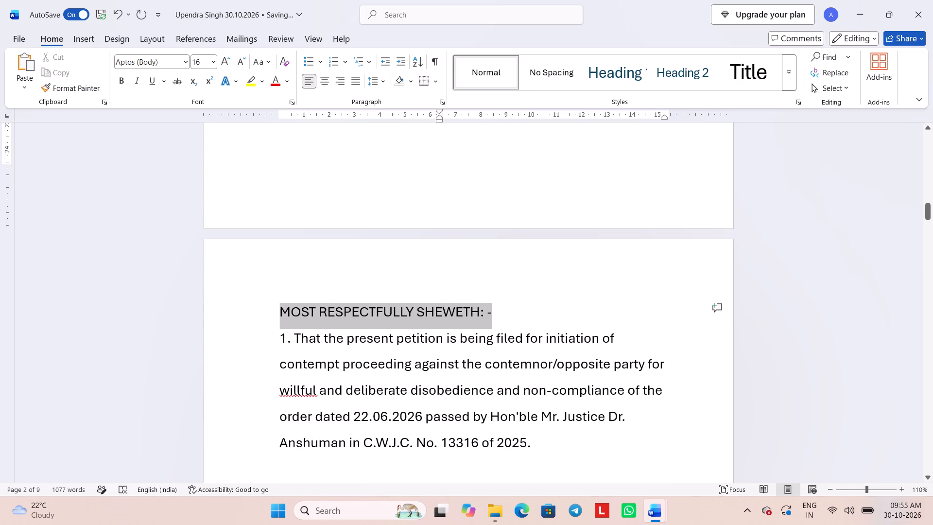
pyautogui.moveTo(267, 310); pyautogui.dragTo(267, 310)
pyautogui.click(276, 292)
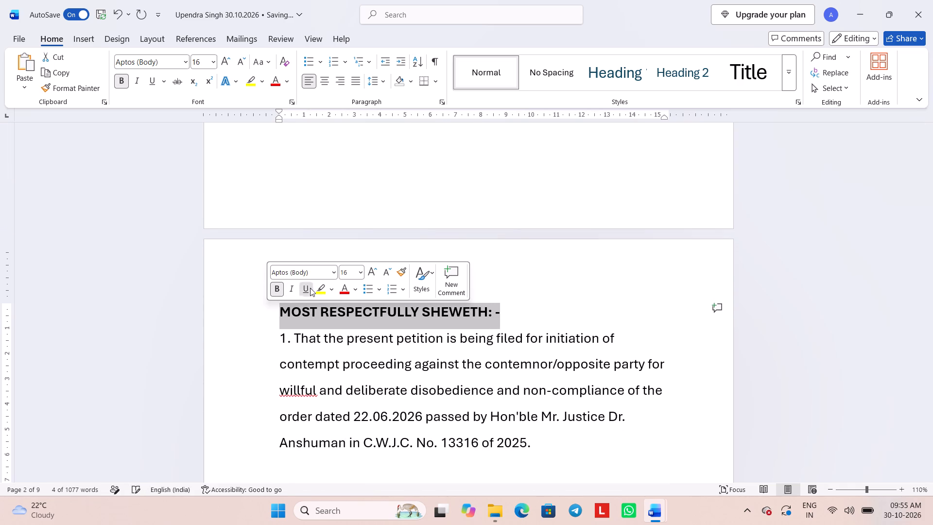
pyautogui.click(310, 288)
# Replace the typed "1." before "That the present petition" with the automatic list number 1, starting it as a new paragraph.
pyautogui.click(296, 342)
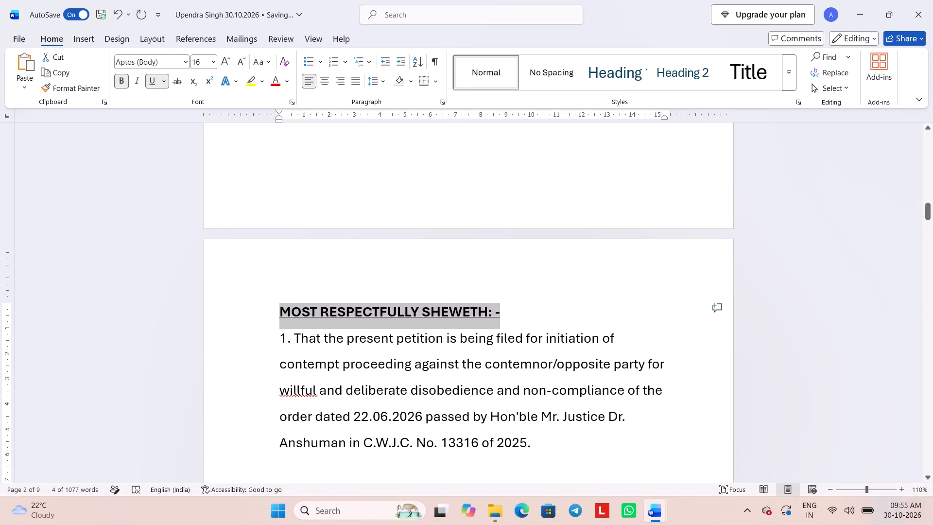
pyautogui.press('BackSpace')
pyautogui.press('BackSpace')
pyautogui.press('BackSpace')
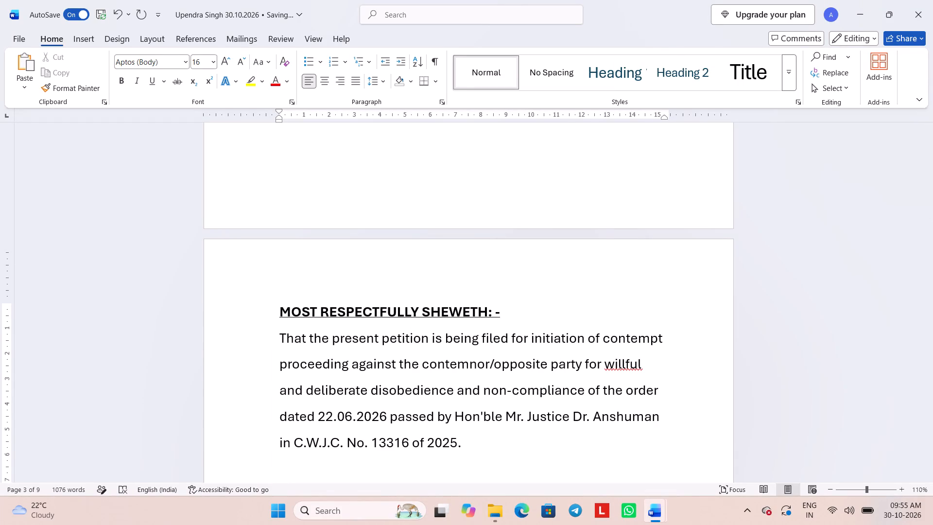
pyautogui.press('Return')
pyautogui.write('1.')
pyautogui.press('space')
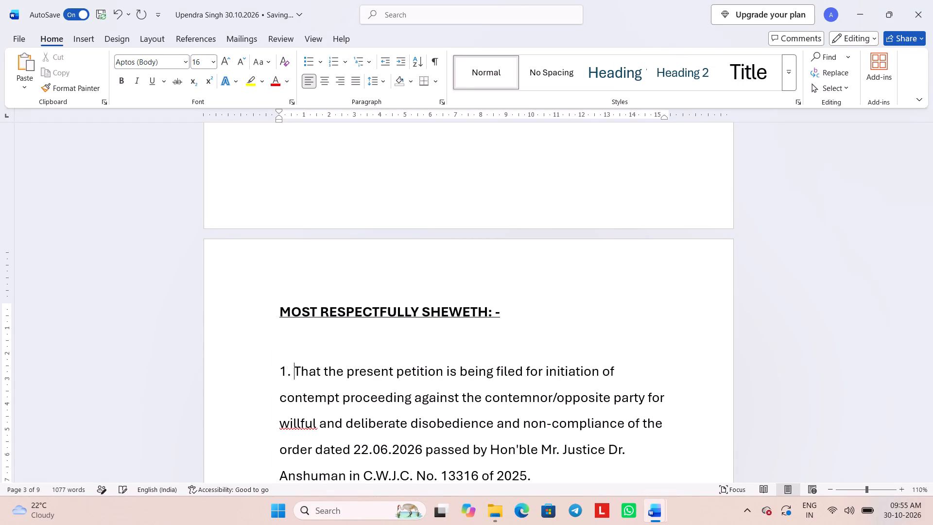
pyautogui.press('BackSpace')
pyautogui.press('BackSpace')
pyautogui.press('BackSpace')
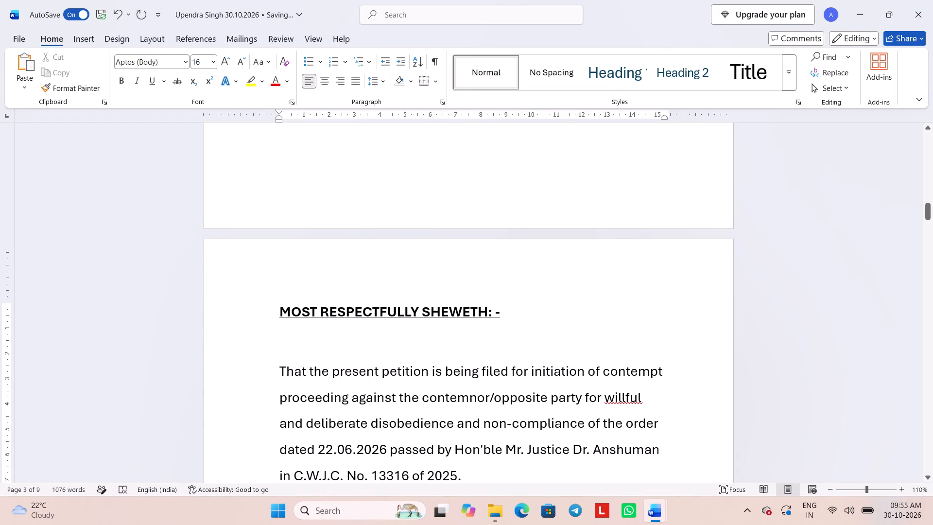
pyautogui.click(329, 61)
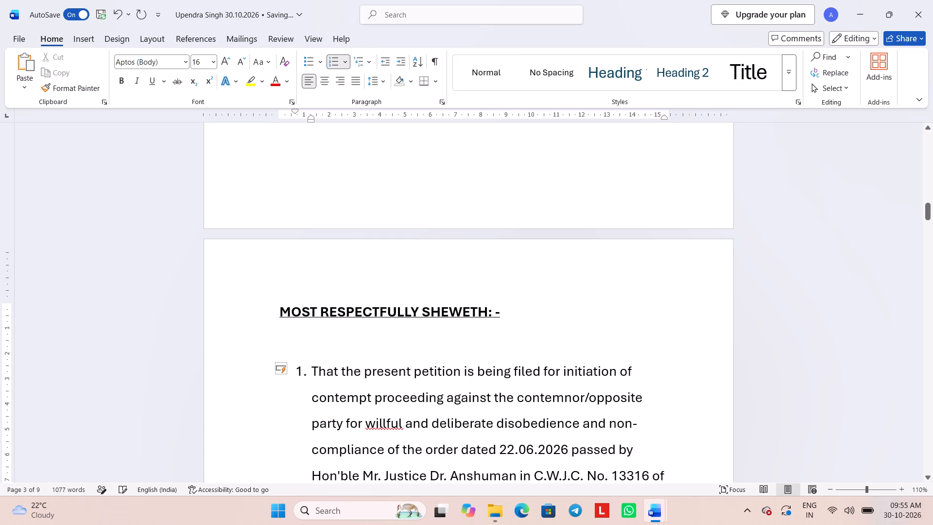
# Move list item 1 outward so that its number aligns with the left margin.
pyautogui.click(300, 379)
pyautogui.moveTo(300, 379); pyautogui.dragTo(260, 386)
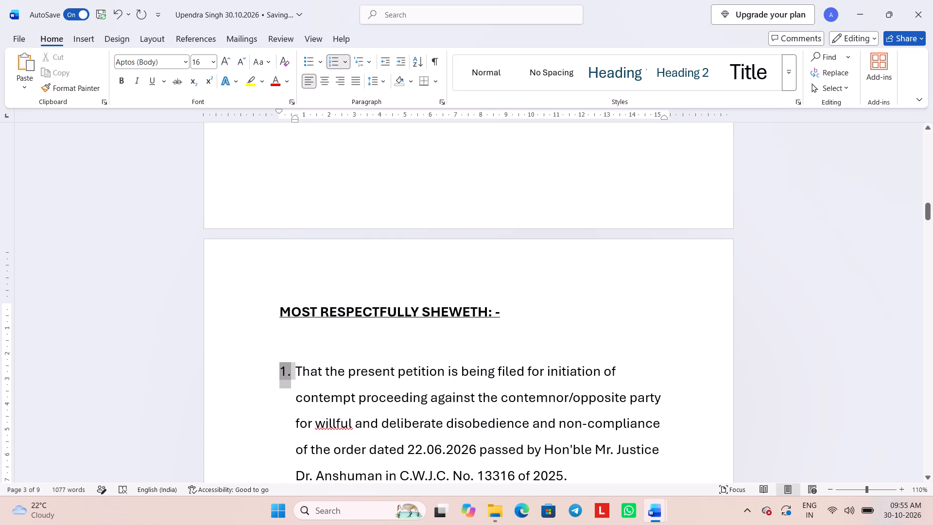
# Delete the blank line between the "MOST RESPECTFULLY SHEWETH: -" heading and item 1.
pyautogui.click(302, 354)
pyautogui.press('BackSpace')
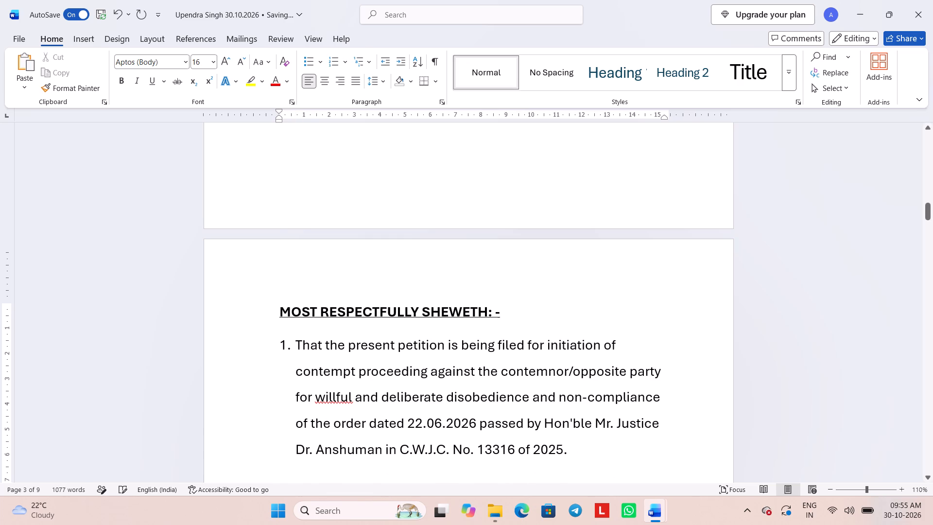
# Replace the typed "2." before "That the petitioner had filed" with the automatic list number 2, removing the blank line above.
pyautogui.scroll(-1, 338, 391)
pyautogui.click(312, 361)
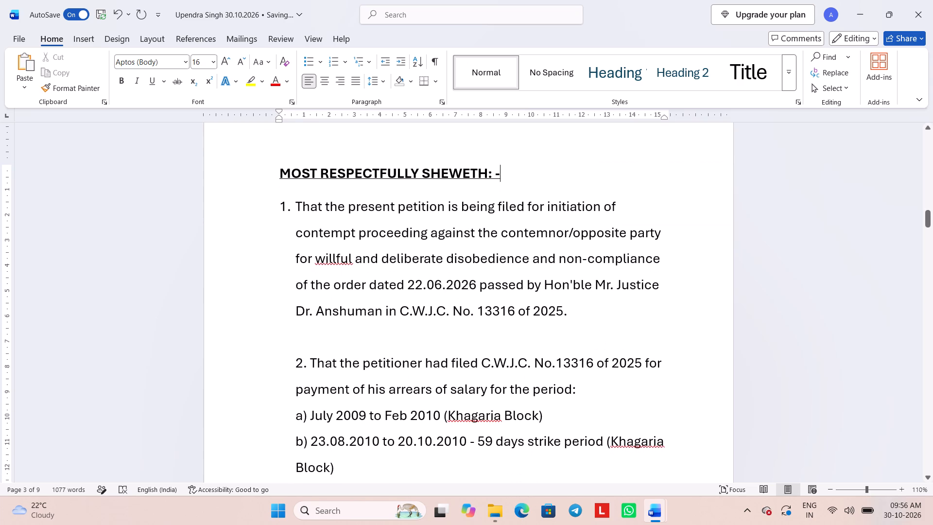
pyautogui.press('BackSpace')
pyautogui.press('BackSpace')
pyautogui.press('BackSpace')
pyautogui.press('BackSpace')
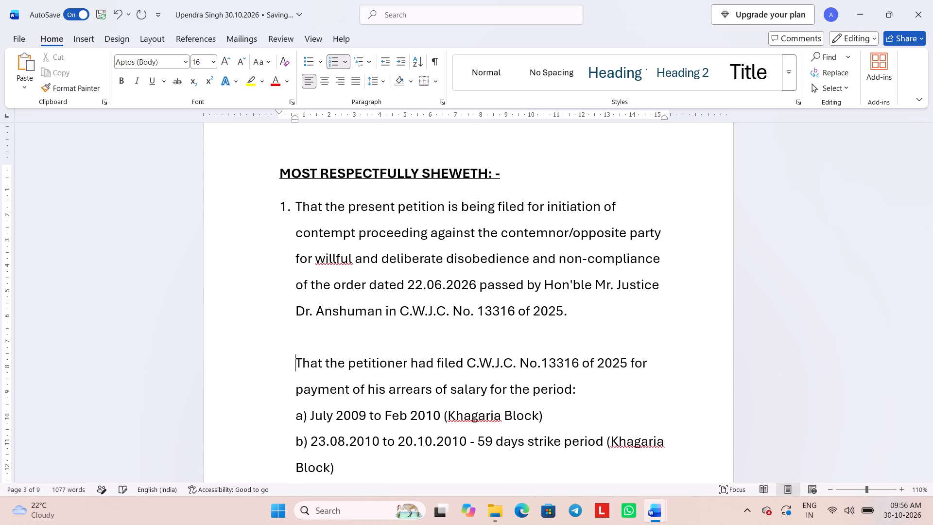
pyautogui.press('BackSpace')
pyautogui.press('Return')
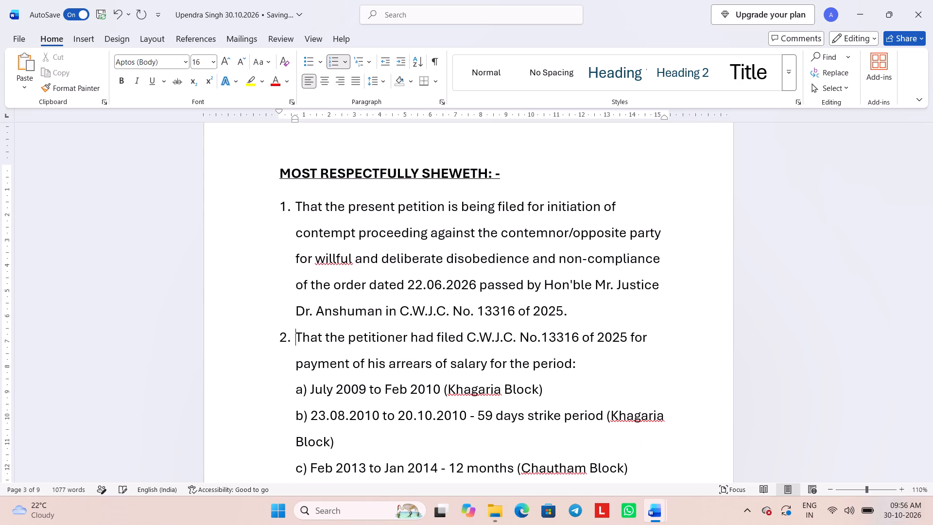
# Remove the typed "a)" before "July 2009 to Feb 2010" and make the entry an unnumbered paragraph aligned with item 2's text.
pyautogui.scroll(-1, 328, 424)
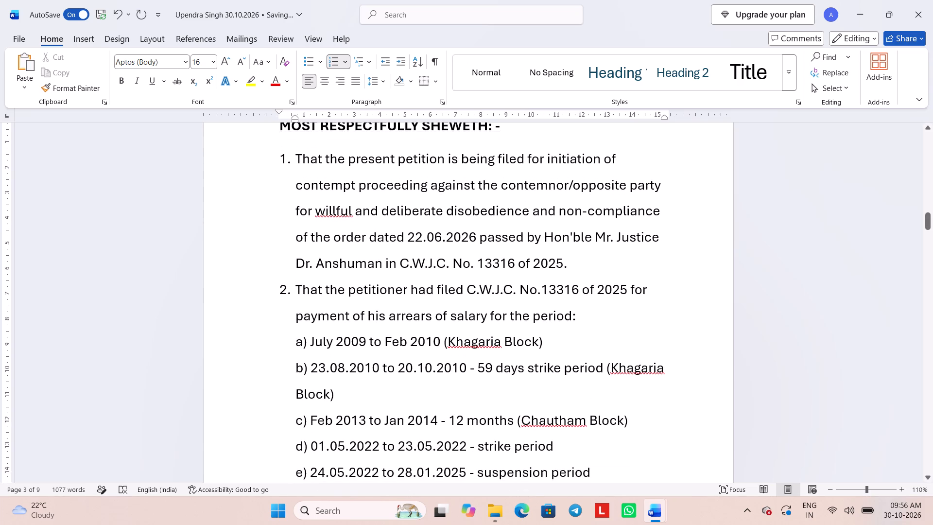
pyautogui.click(311, 344)
pyautogui.press('BackSpace')
pyautogui.press('BackSpace')
pyautogui.press('BackSpace')
pyautogui.press('BackSpace')
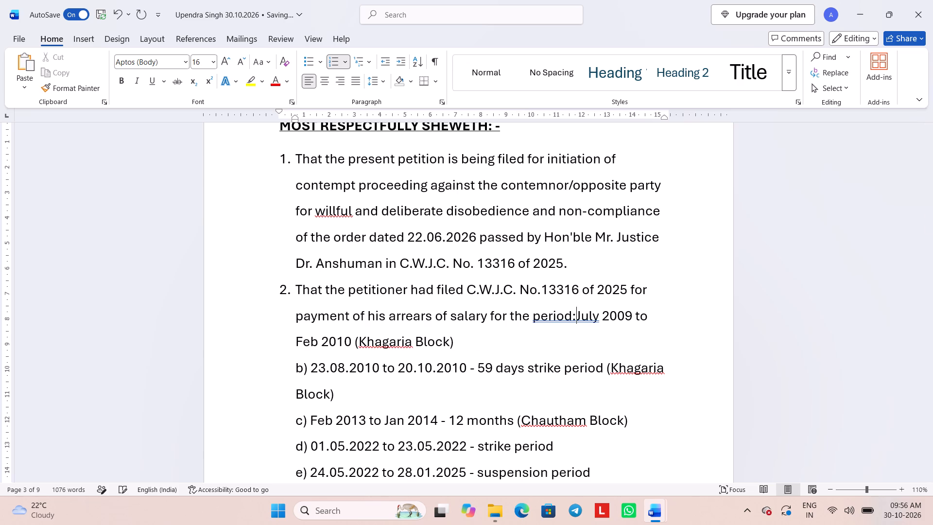
pyautogui.press('Return')
pyautogui.press('BackSpace')
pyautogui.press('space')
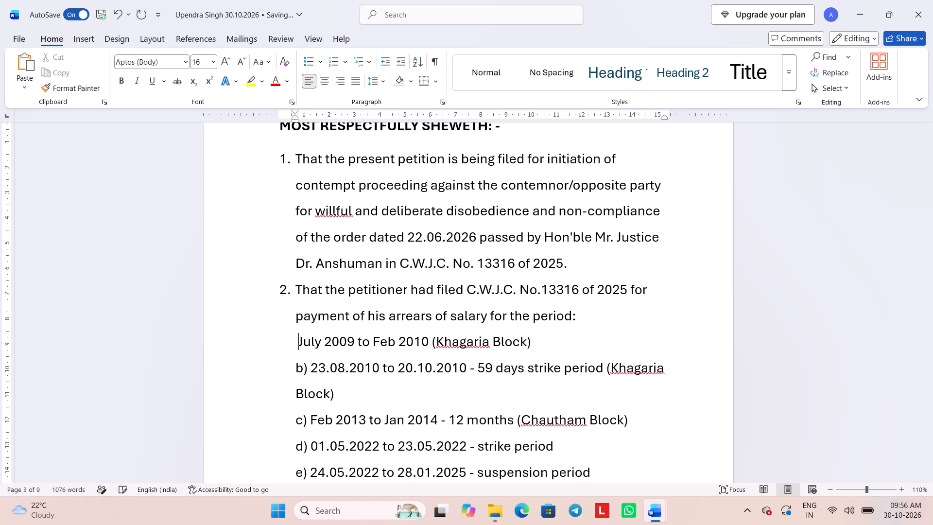
pyautogui.press('BackSpace')
pyautogui.press('BackSpace')
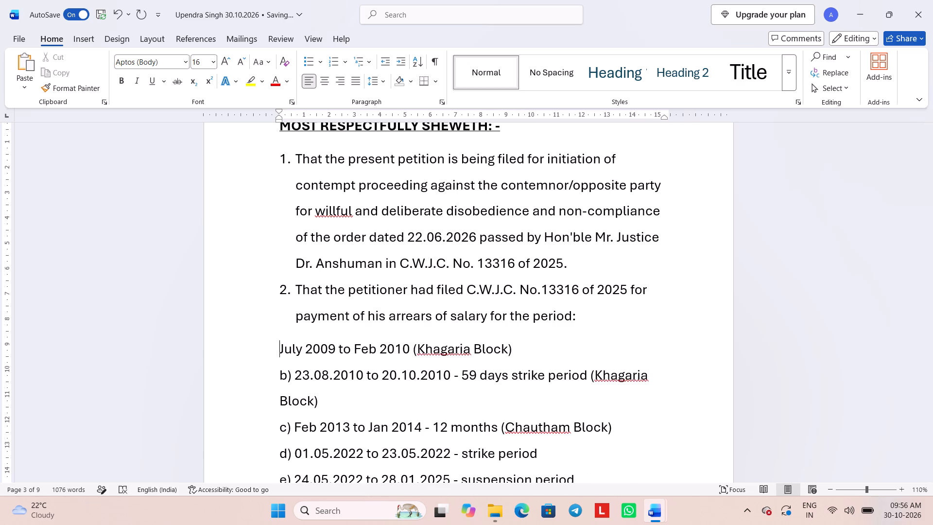
pyautogui.press('BackSpace')
pyautogui.press('Return')
pyautogui.press('BackSpace')
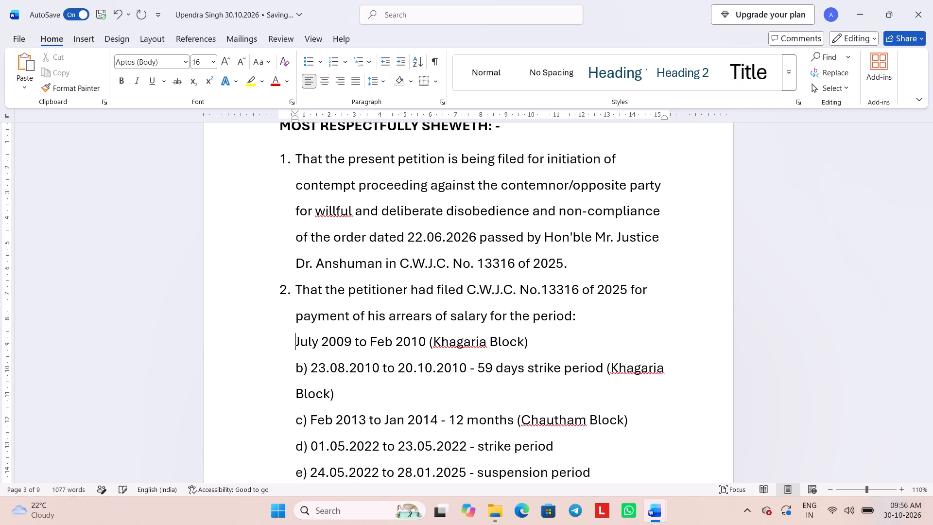
# Apply (a), (b), (c) numbering to the "July 2009 to Feb 2010" entry, moving its number to about 0.75 cm from the left margin.
pyautogui.click(346, 58)
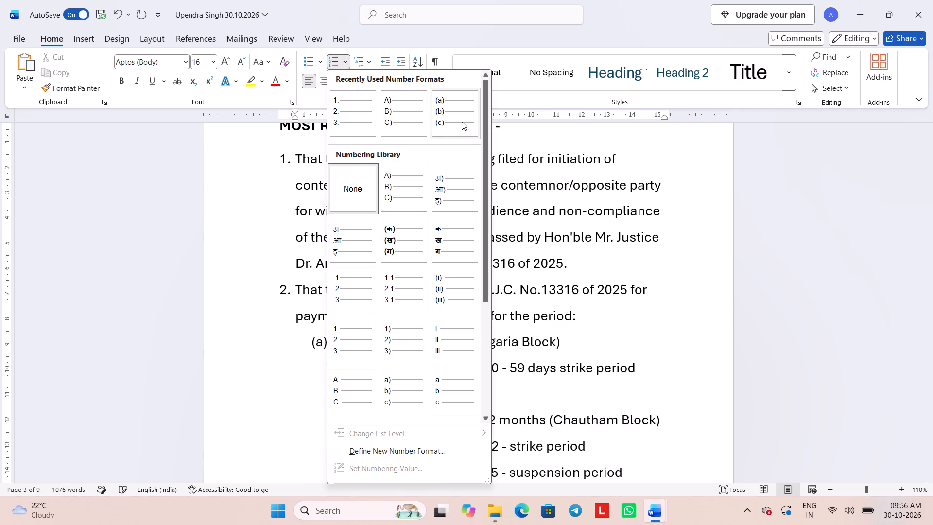
pyautogui.click(462, 122)
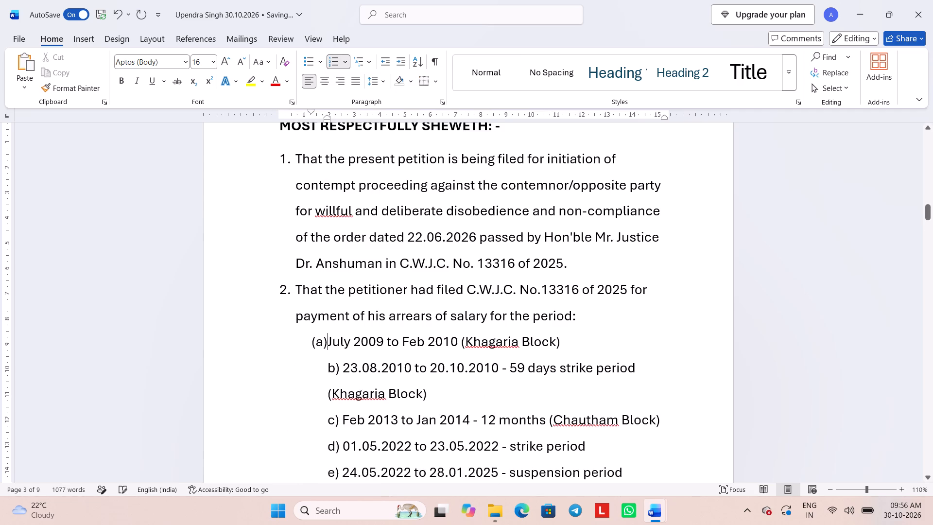
pyautogui.moveTo(317, 348); pyautogui.dragTo(301, 349)
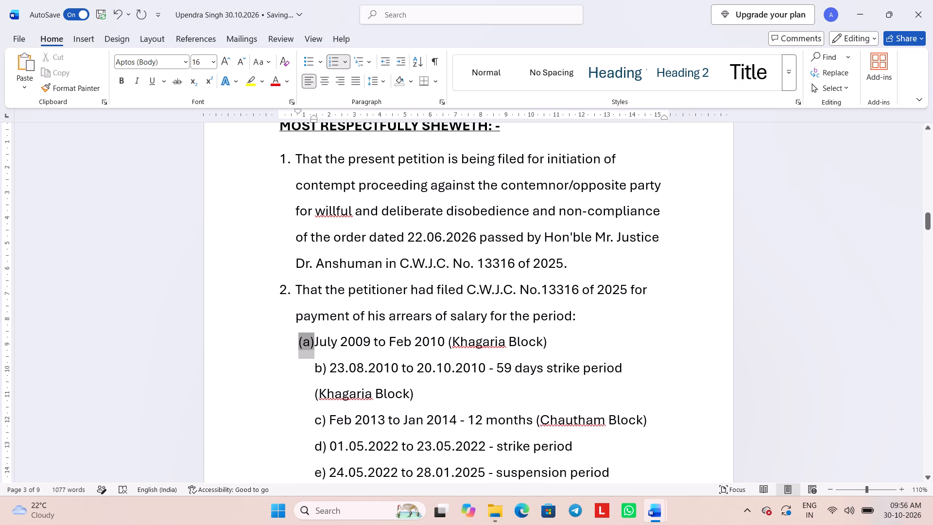
# Change the number format of the "July 2009 to Feb 2010" entry to a), b), c).
pyautogui.click(347, 59)
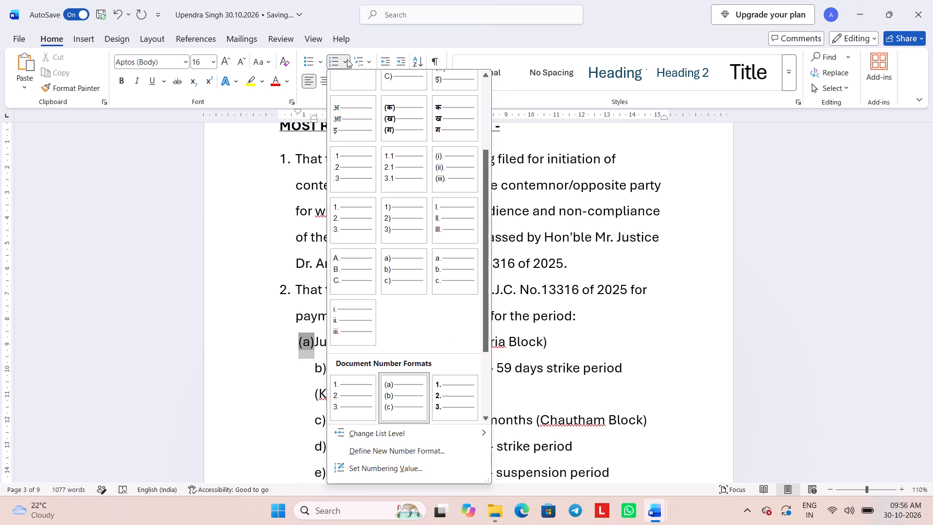
pyautogui.click(394, 275)
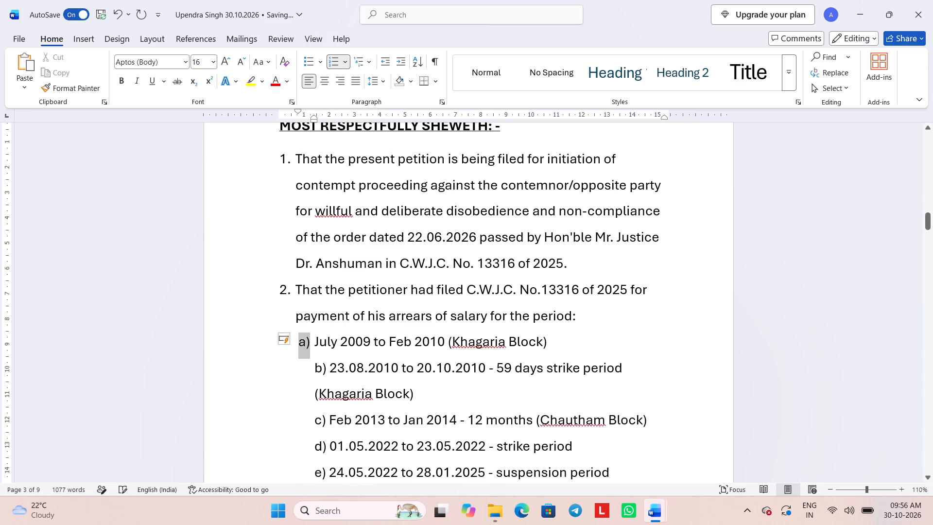
# Replace the typed "b)" before "23.08.2010 to 20.10.2010" with the automatic list letter b).
pyautogui.click(330, 371)
pyautogui.press('BackSpace')
pyautogui.press('BackSpace')
pyautogui.press('BackSpace')
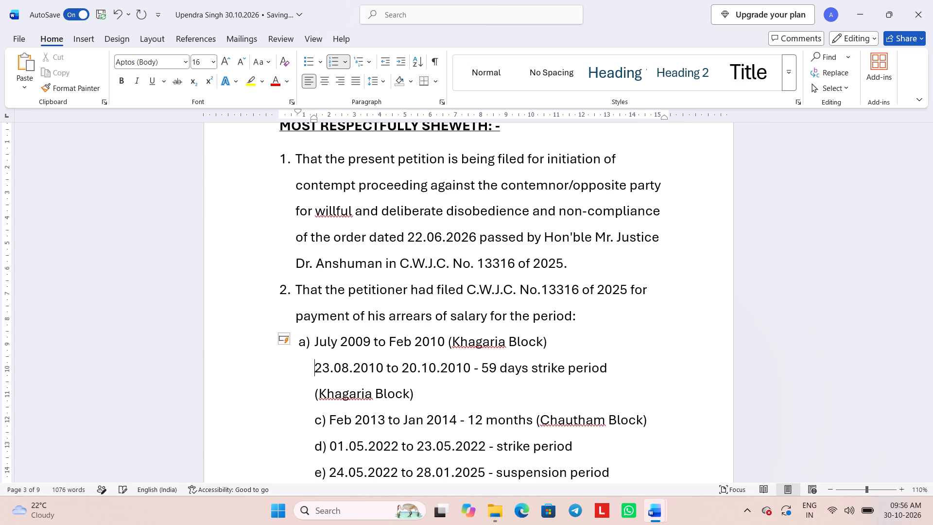
pyautogui.press('BackSpace')
pyautogui.press('Return')
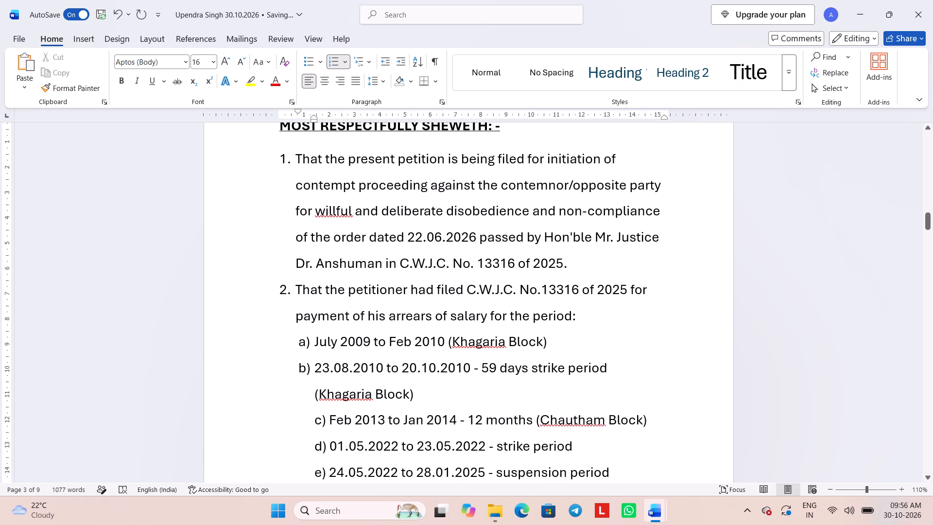
# Replace the typed "c)" before "Feb 2013 to Jan 2014" with the automatic list letter c).
pyautogui.click(330, 421)
pyautogui.press('BackSpace')
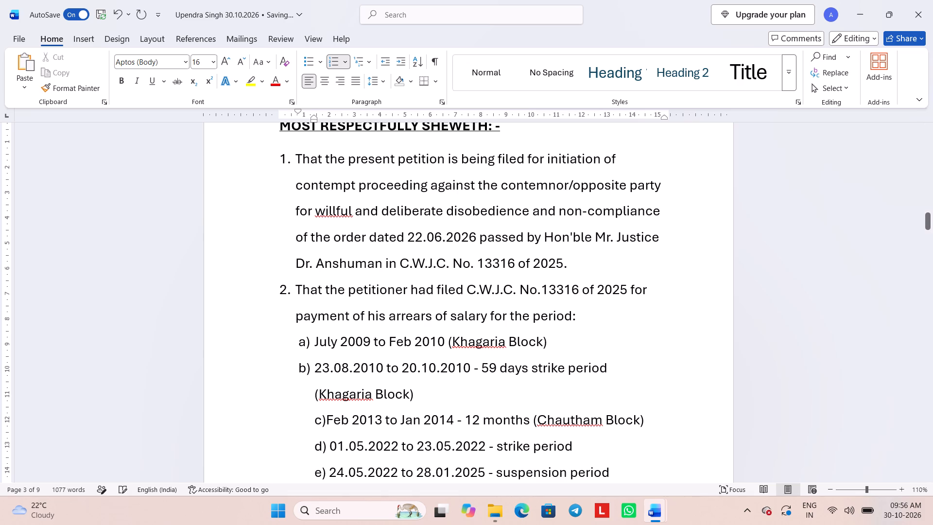
pyautogui.press('BackSpace')
pyautogui.press('BackSpace')
pyautogui.press('BackSpace')
pyautogui.press('Return')
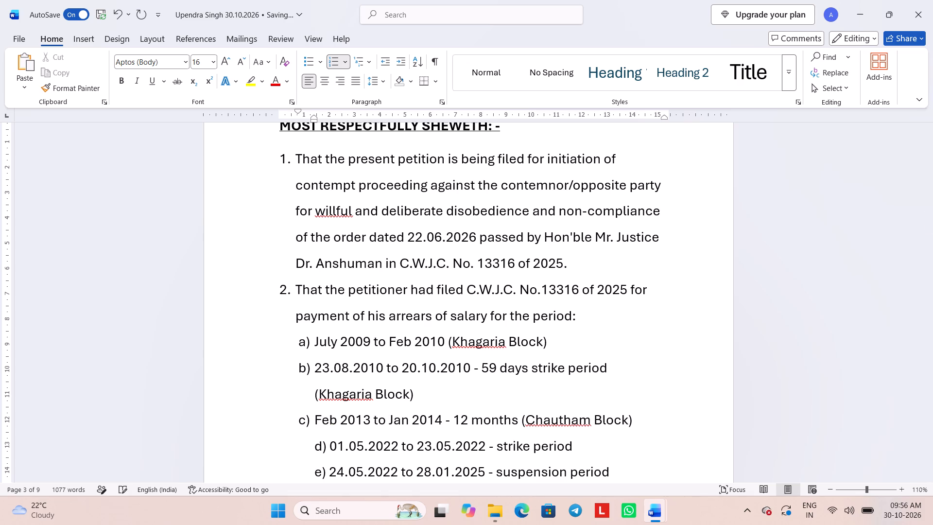
# Replace the typed "d)" before "01.05.2022 to 23.05.2022" with the automatic list letter d).
pyautogui.click(330, 450)
pyautogui.press(']')
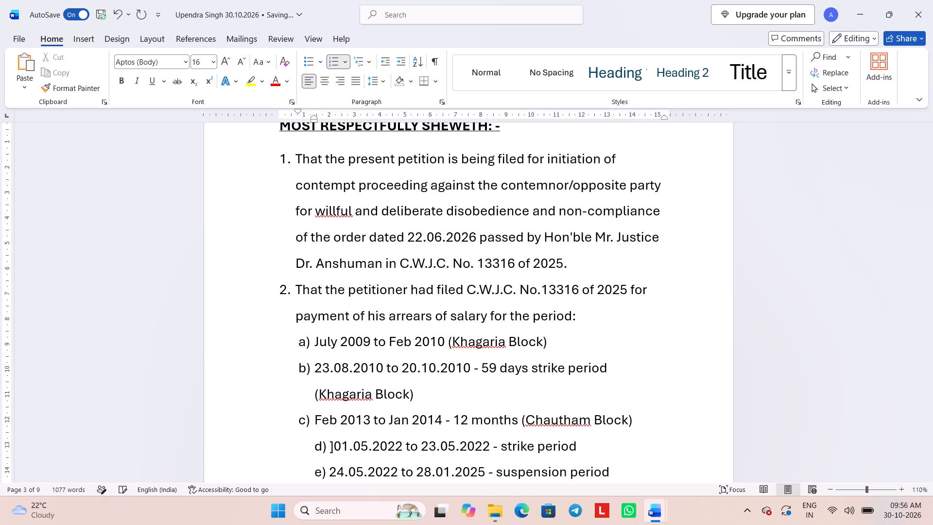
pyautogui.press('BackSpace')
pyautogui.press('BackSpace')
pyautogui.press('BackSpace')
pyautogui.press('BackSpace')
pyautogui.press('BackSpace')
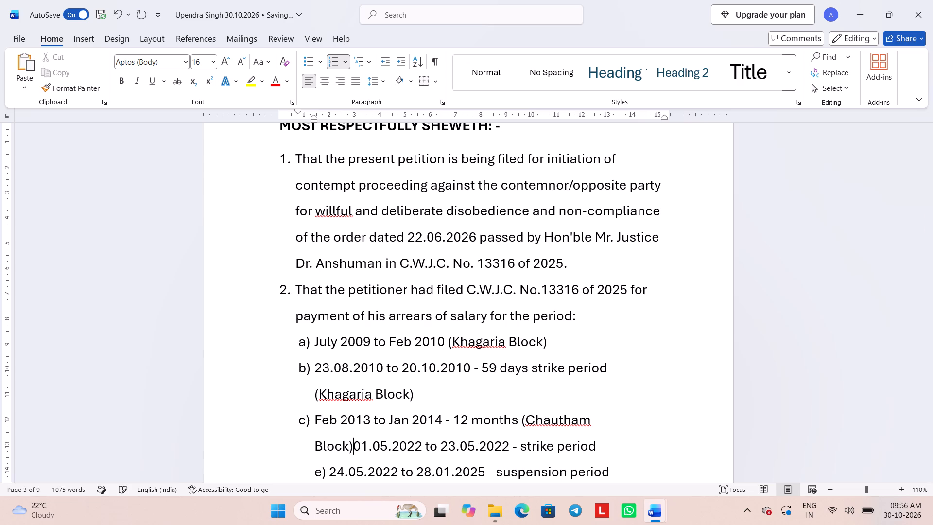
pyautogui.press('Return')
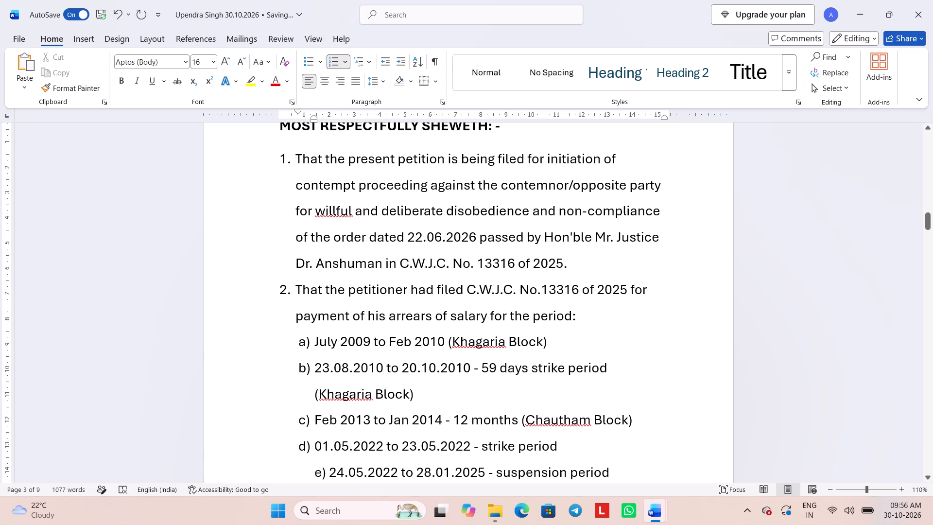
# Replace the typed "e)" before "24.05.2022 to 28.01.2025" with the automatic list letter e).
pyautogui.scroll(-1, 386, 393)
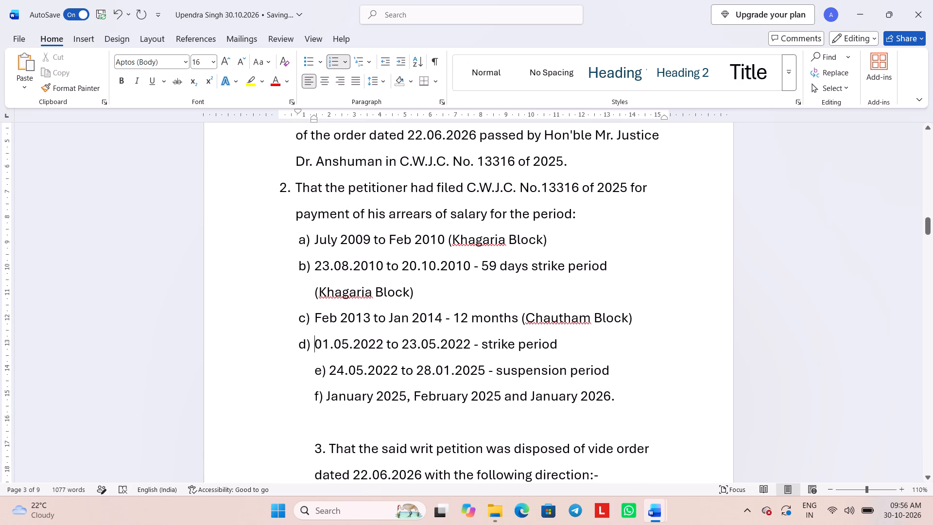
pyautogui.click(328, 372)
pyautogui.press('BackSpace')
pyautogui.press('BackSpace')
pyautogui.press('BackSpace')
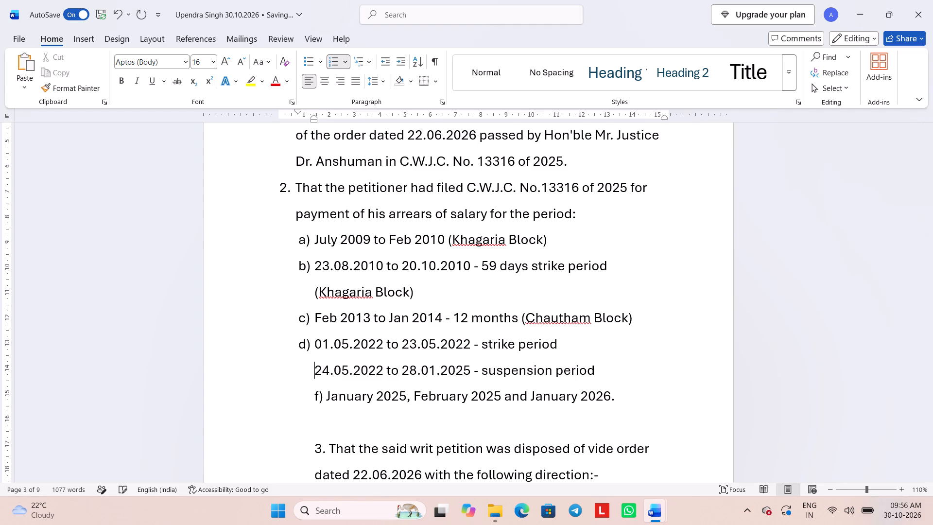
pyautogui.press('BackSpace')
pyautogui.press('Return')
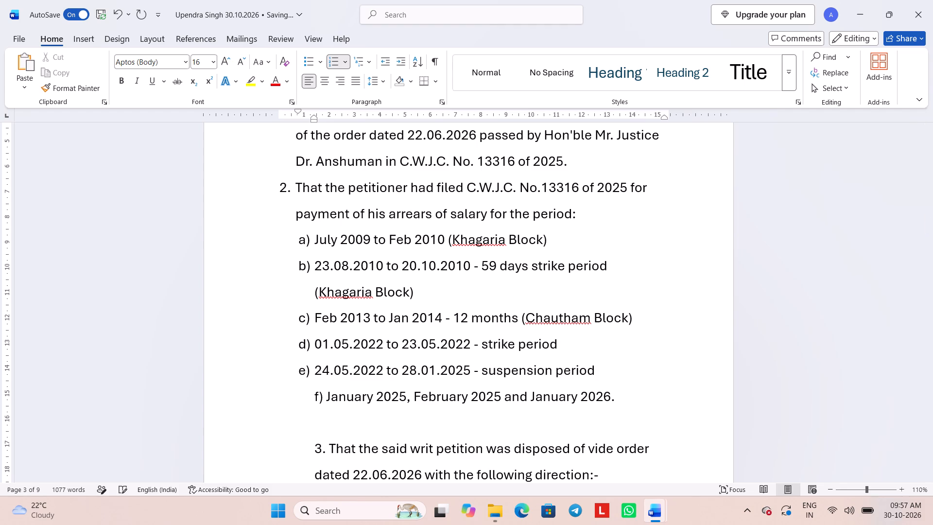
# Replace the typed "f)" before "January 2025, February 2025 and January 2026" with the automatic list letter f).
pyautogui.click(327, 400)
pyautogui.press('BackSpace')
pyautogui.press('BackSpace')
pyautogui.press('BackSpace')
pyautogui.press('BackSpace')
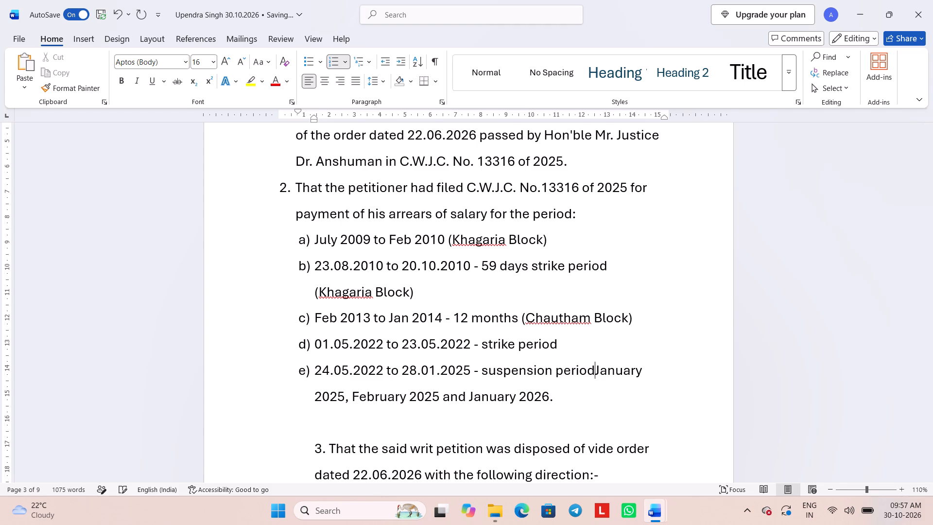
pyautogui.press('Return')
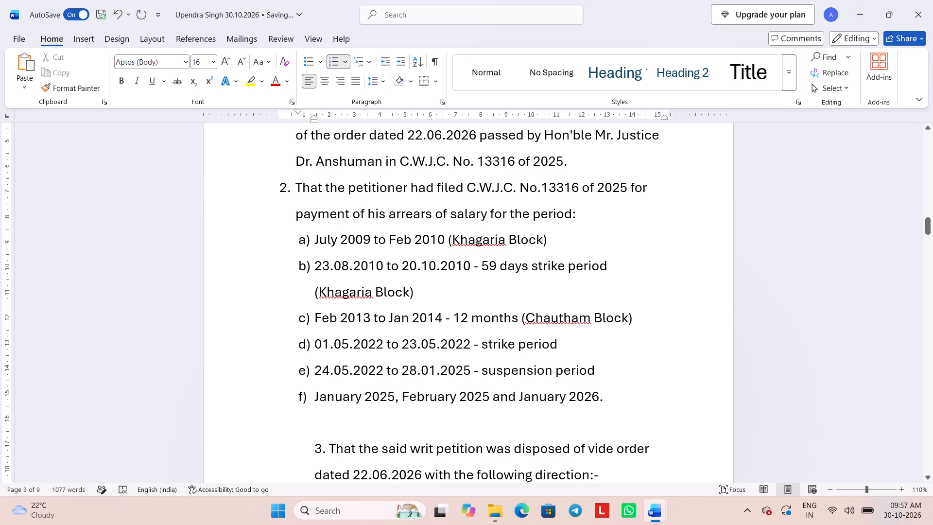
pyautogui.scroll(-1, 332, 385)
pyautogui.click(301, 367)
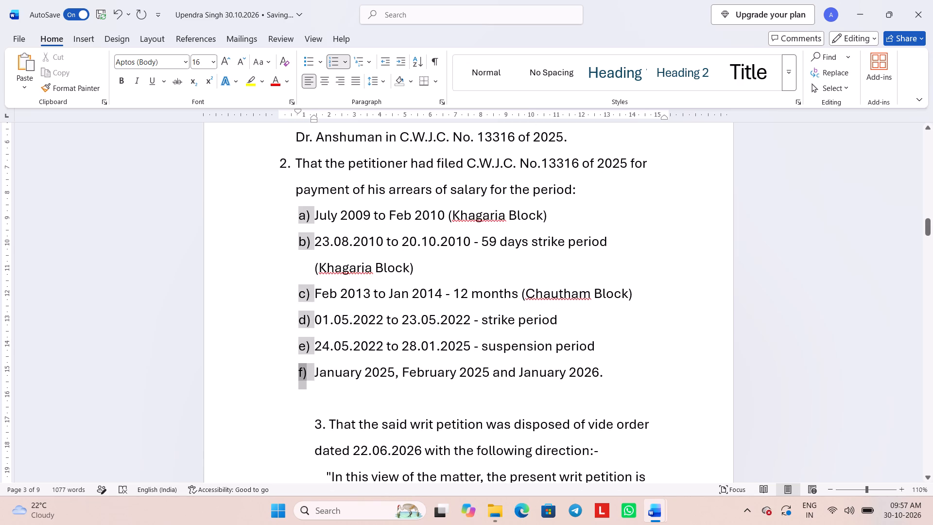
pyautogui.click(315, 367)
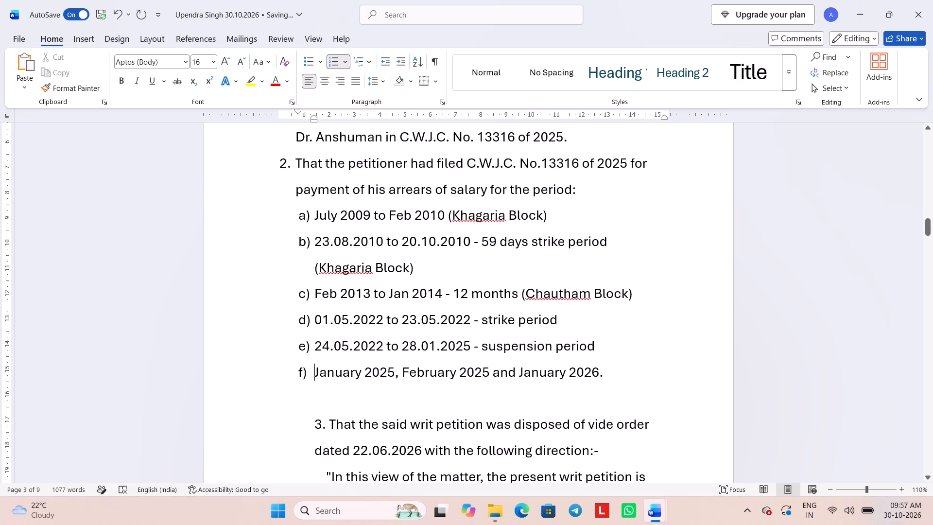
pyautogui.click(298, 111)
# Replace the typed "3." before "That the said writ petition" with the automatic list number 3, removing the blank line above.
pyautogui.scroll(-1, 357, 331)
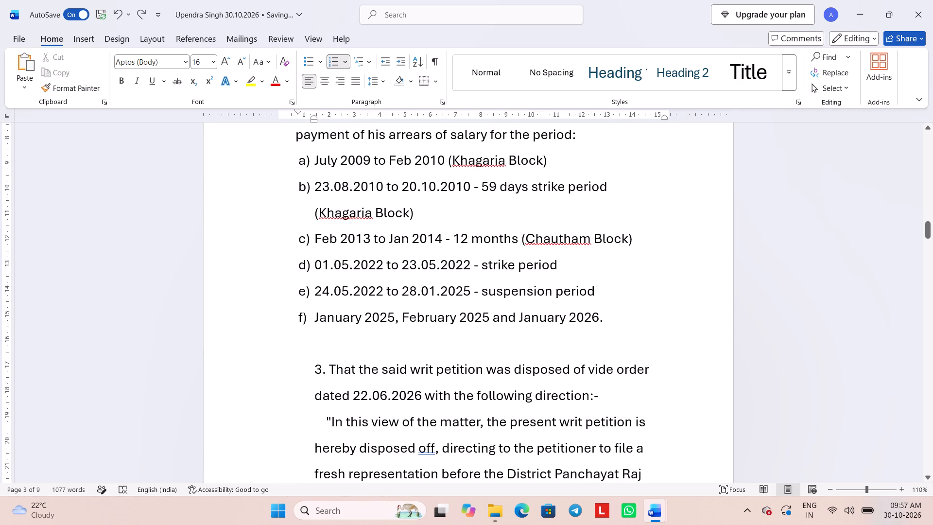
pyautogui.click(329, 377)
pyautogui.press('BackSpace')
pyautogui.press('BackSpace')
pyautogui.press('BackSpace')
pyautogui.press('BackSpace')
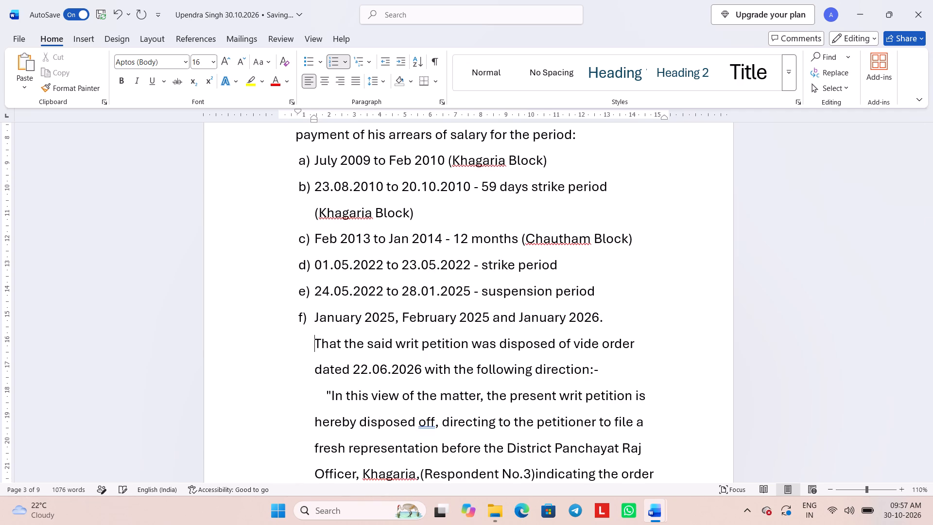
pyautogui.press('BackSpace')
pyautogui.press('Return')
pyautogui.press('BackSpace')
pyautogui.press('BackSpace')
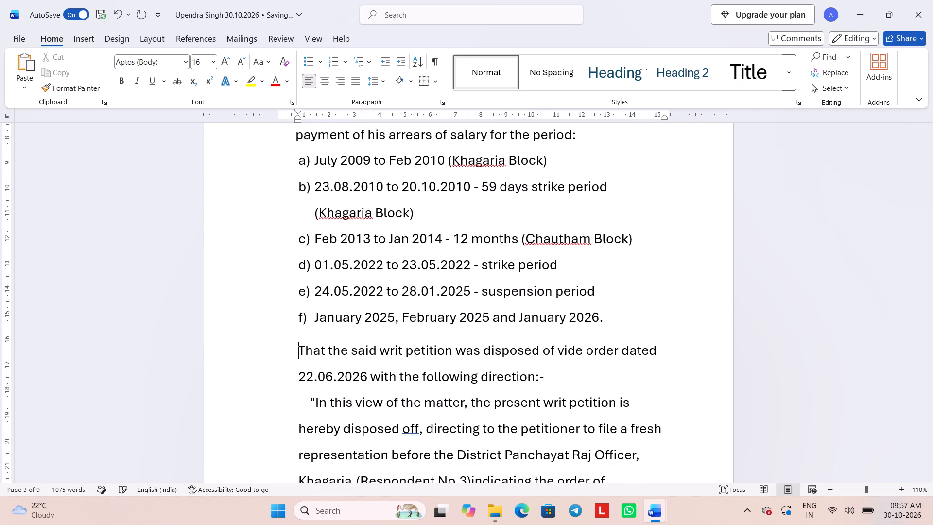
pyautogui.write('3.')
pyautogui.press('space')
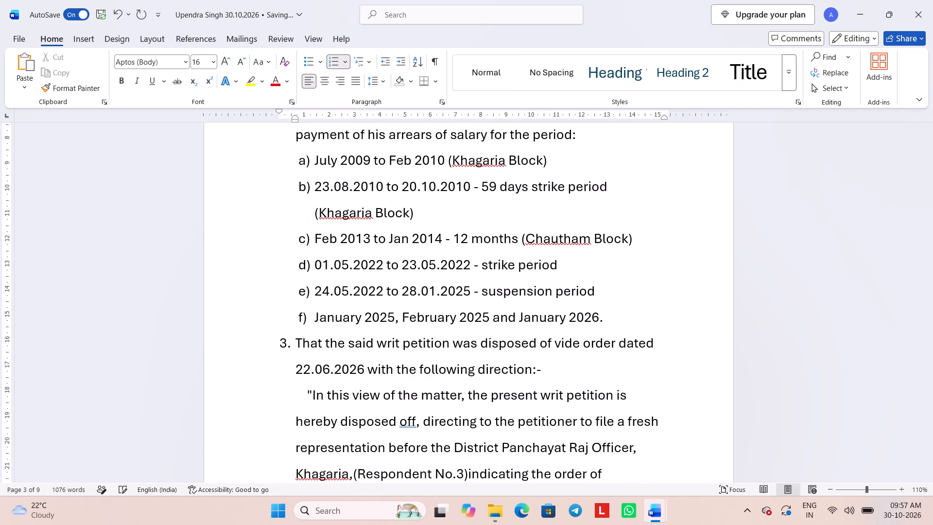
# Replace the typed "4." before "That in compliance of the said order" with the automatic list number 4.
pyautogui.scroll(-1, 316, 395)
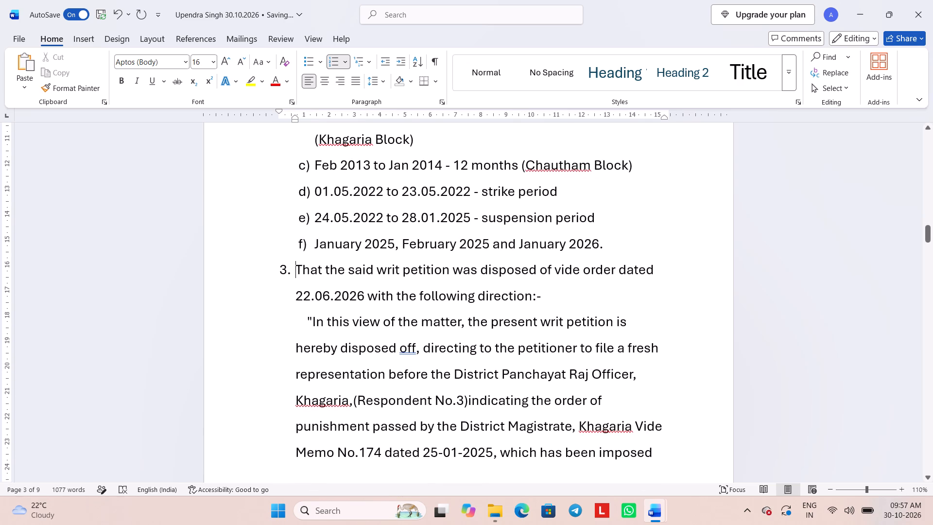
pyautogui.scroll(-1, 310, 345)
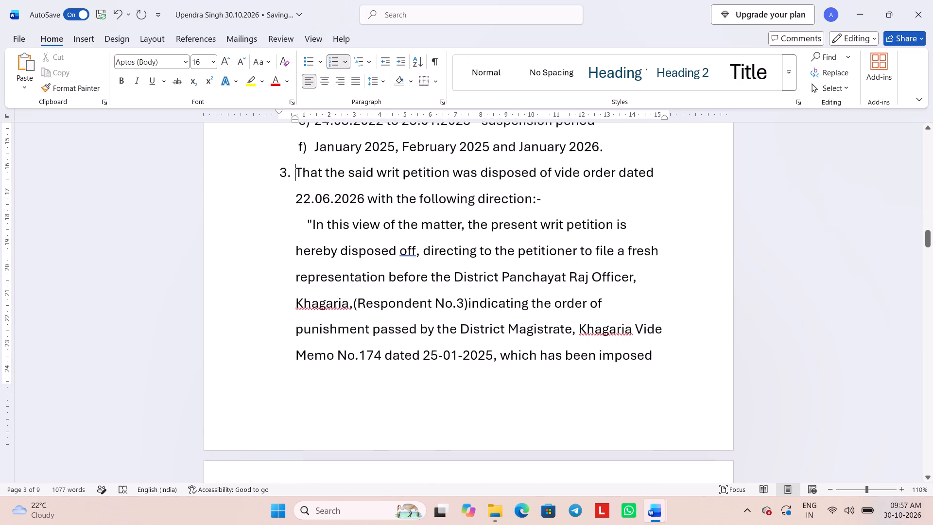
pyautogui.scroll(-1, 310, 345)
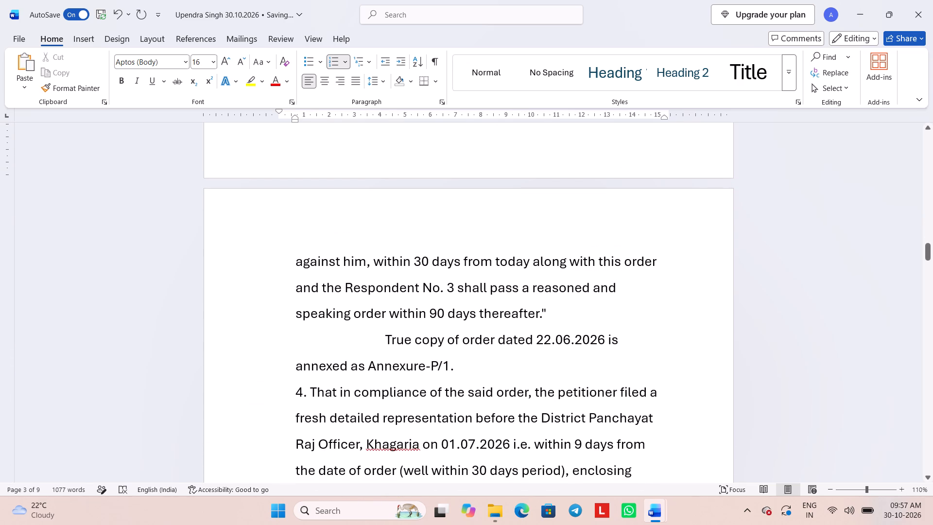
pyautogui.click(480, 370)
pyautogui.press('Delete')
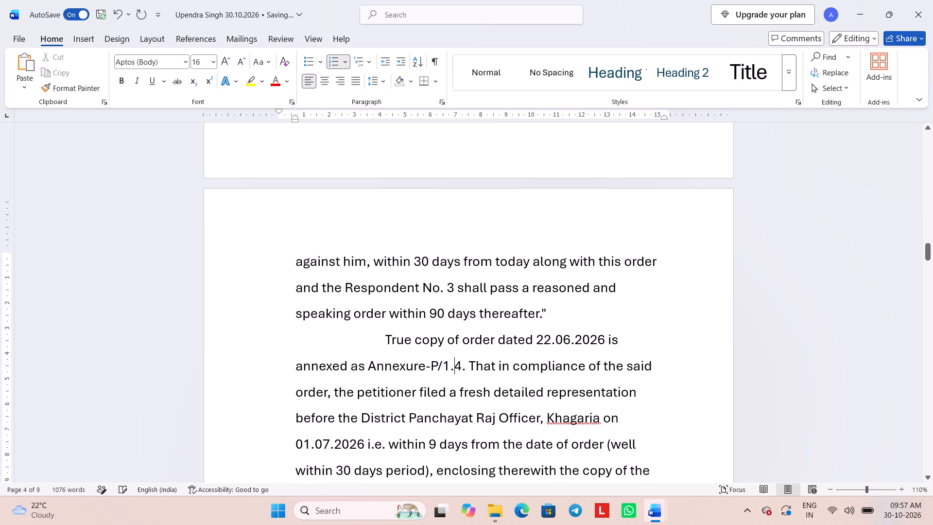
pyautogui.press('Delete')
pyautogui.press('Delete')
pyautogui.press('Delete')
pyautogui.press('Return')
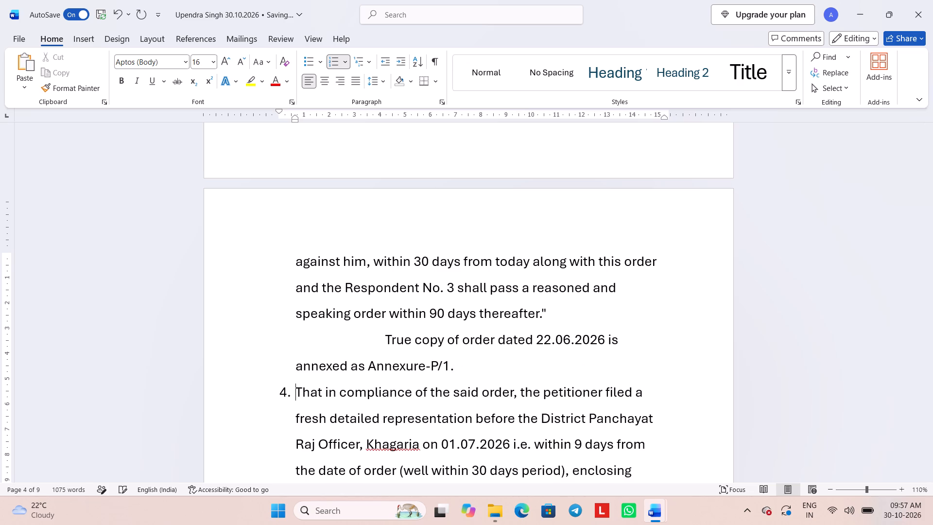
# Strip the leading spaces from "True copy of order dated 22.06.2026" and make it an unnumbered paragraph indented to about 6.35 cm.
pyautogui.click(385, 345)
pyautogui.moveTo(385, 345); pyautogui.dragTo(542, 317)
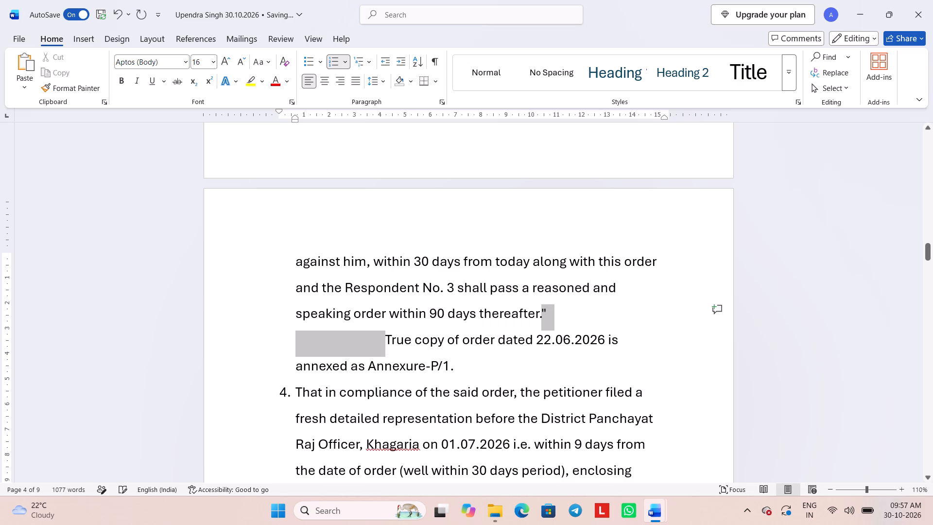
pyautogui.moveTo(542, 317); pyautogui.dragTo(608, 315)
pyautogui.press('BackSpace')
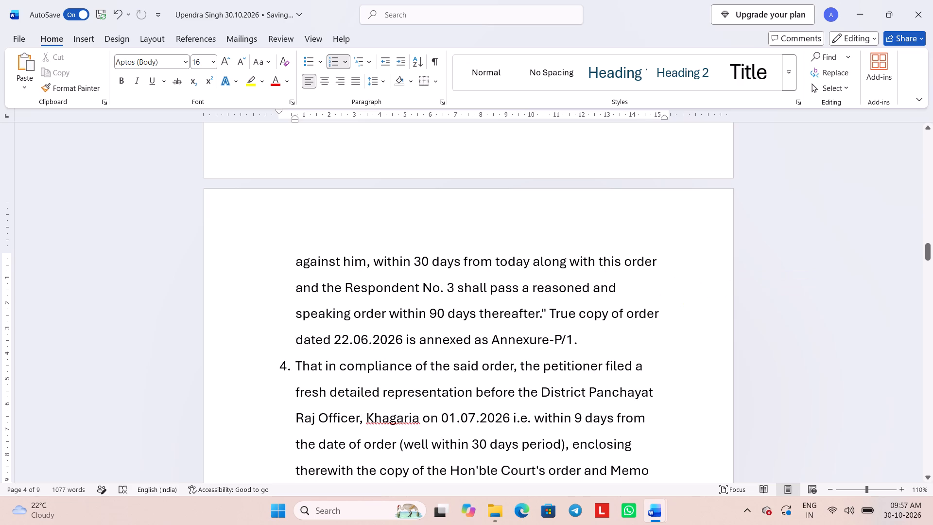
pyautogui.press('Return')
pyautogui.press('BackSpace')
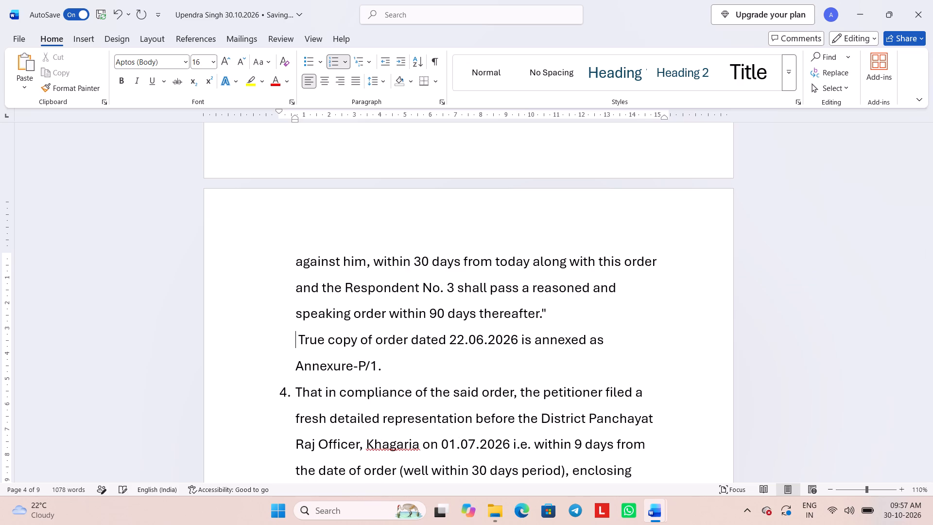
pyautogui.press('Delete')
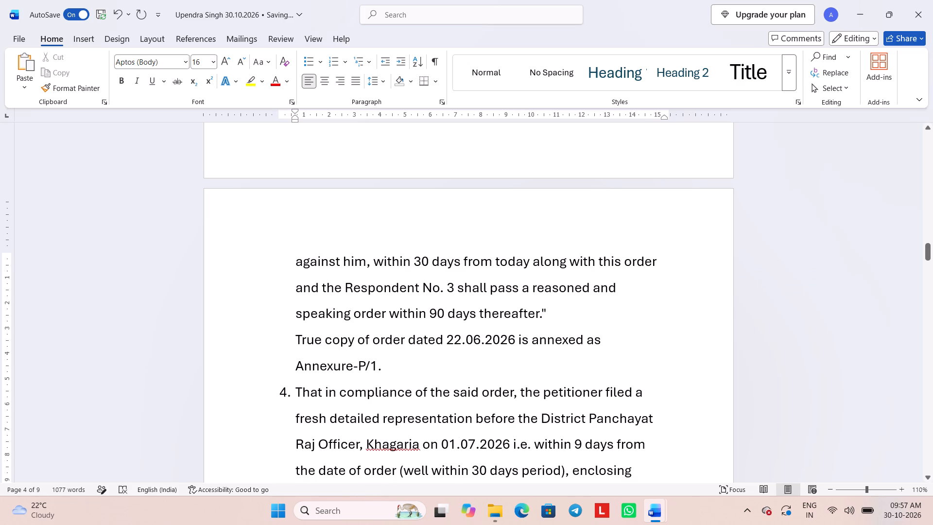
pyautogui.tripleClick(399, 66)
pyautogui.doubleClick(399, 66)
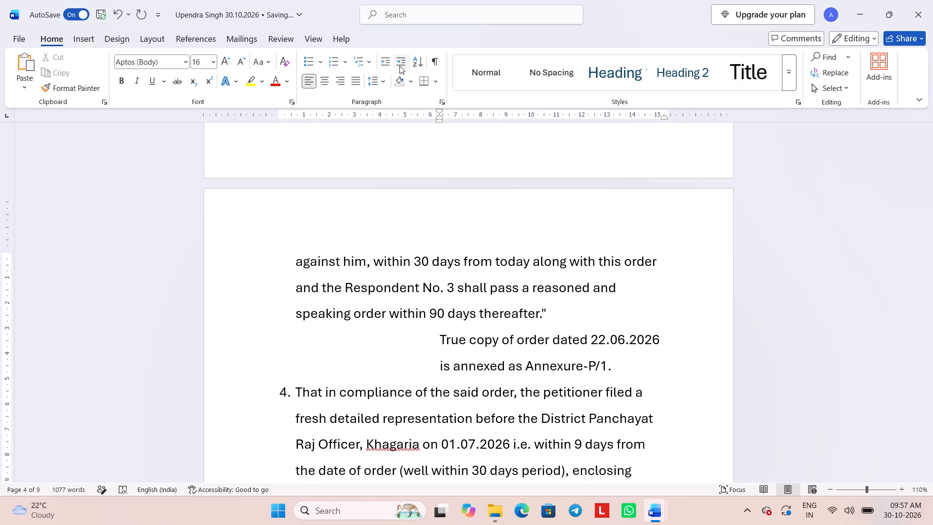
# Remove the line break and leading spaces before "True copy of representation dated 01.07.2026", joining it to paragraph 4 with a single space.
pyautogui.scroll(-2, 437, 275)
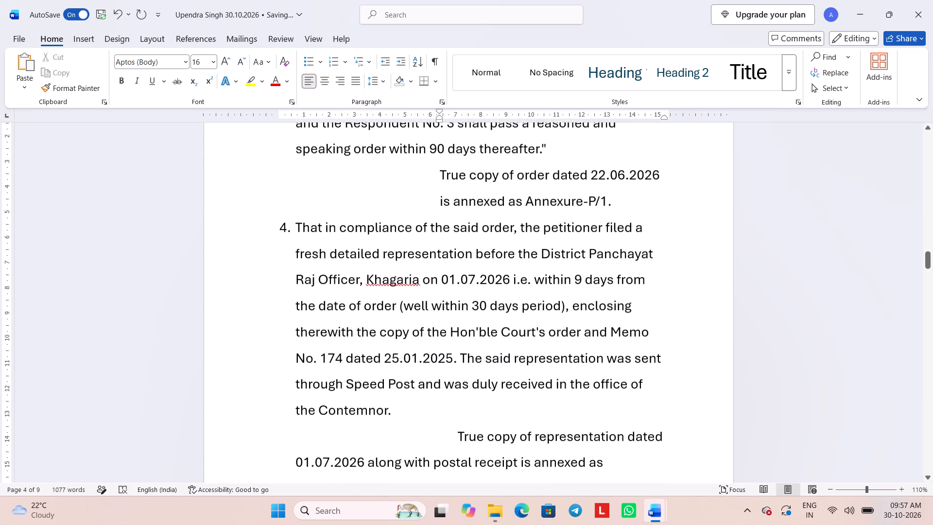
pyautogui.scroll(-1, 437, 275)
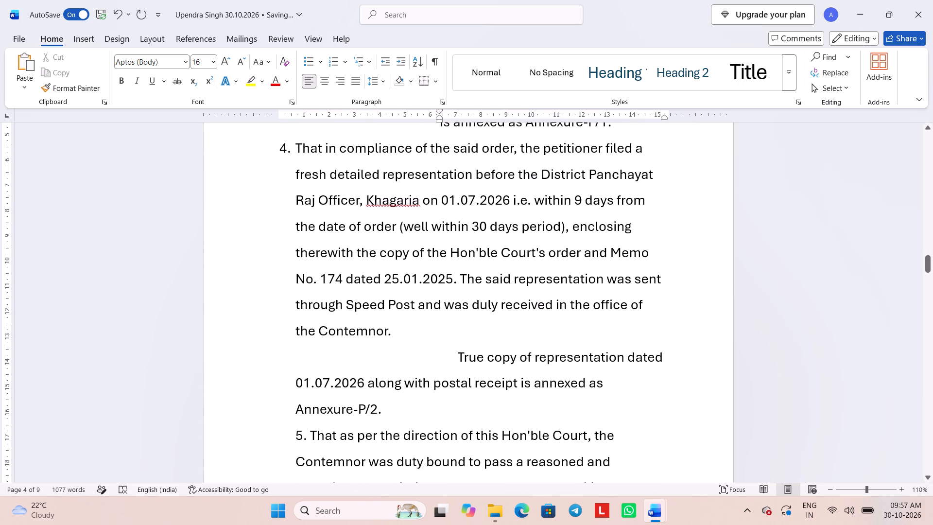
pyautogui.moveTo(457, 360); pyautogui.dragTo(431, 335)
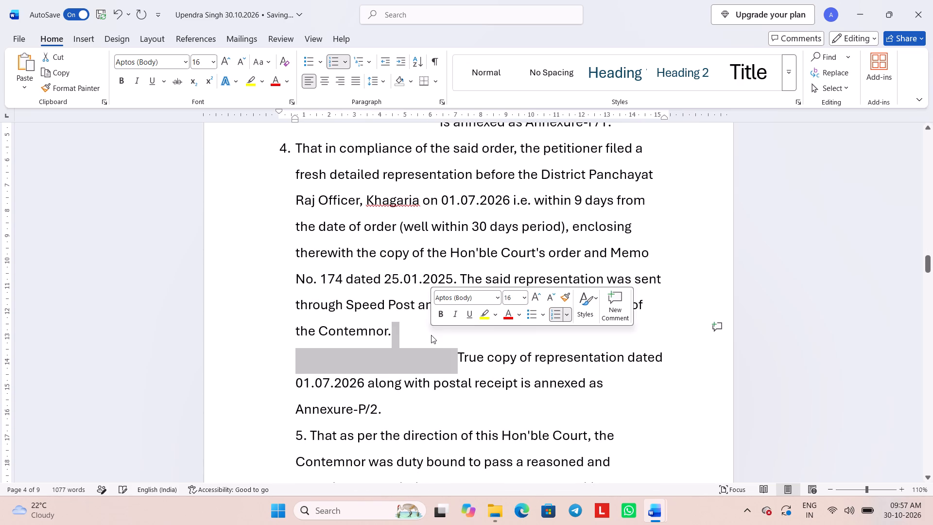
pyautogui.press('BackSpace')
pyautogui.press('Delete')
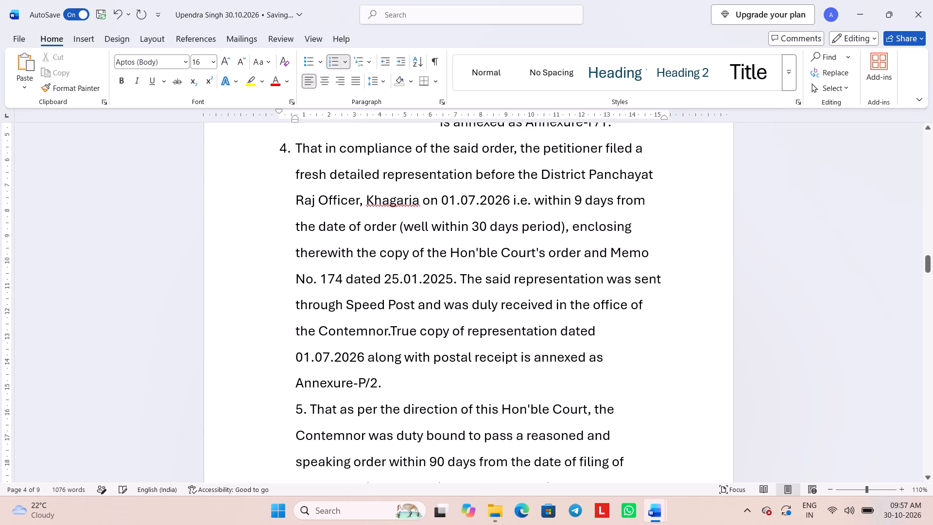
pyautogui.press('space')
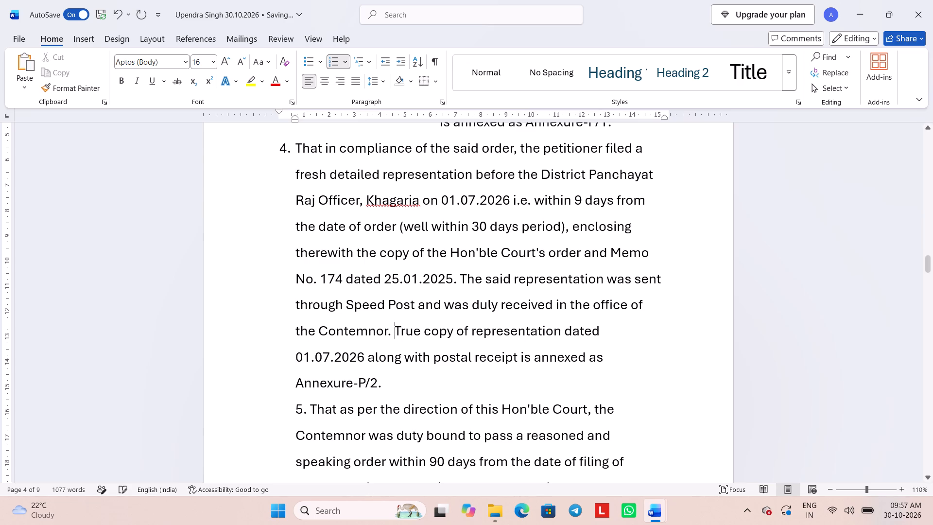
# Replace the typed "5." before "That as per the direction of this Hon'ble Court" with the automatic list number 5.
pyautogui.click(310, 412)
pyautogui.press('BackSpace')
pyautogui.press('BackSpace')
pyautogui.press('BackSpace')
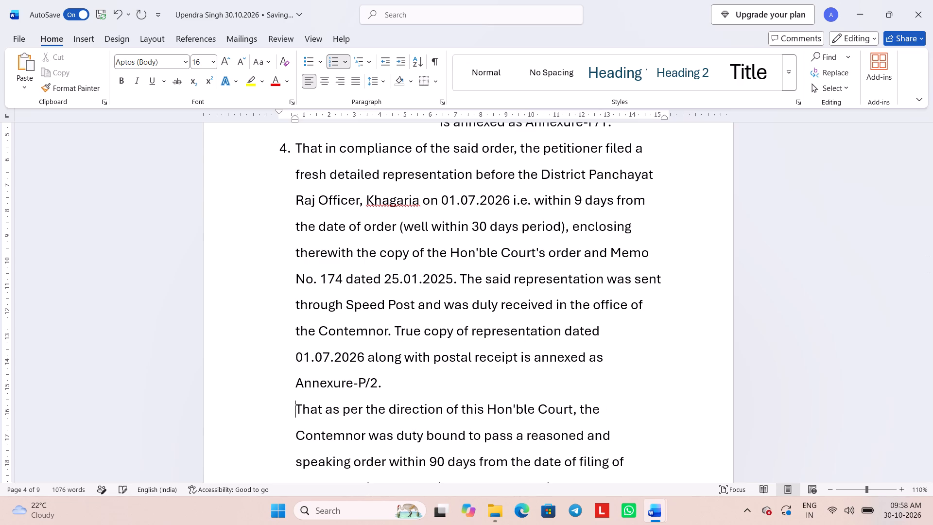
pyautogui.press('BackSpace')
pyautogui.press('Return')
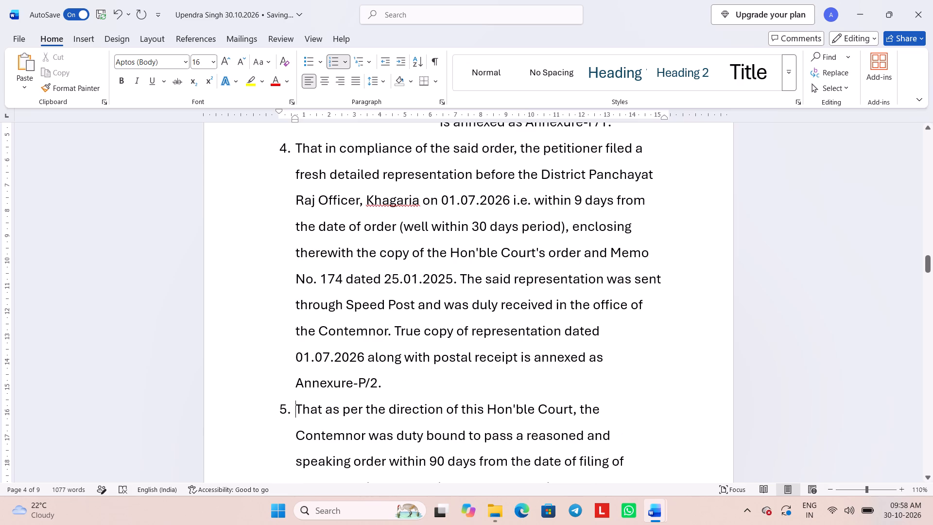
# Split "True copy of representation dated 01.07.2026" off paragraph 4 as an unnumbered paragraph indented to about 5.1 cm.
pyautogui.click(396, 335)
pyautogui.press('Return')
pyautogui.press('BackSpace')
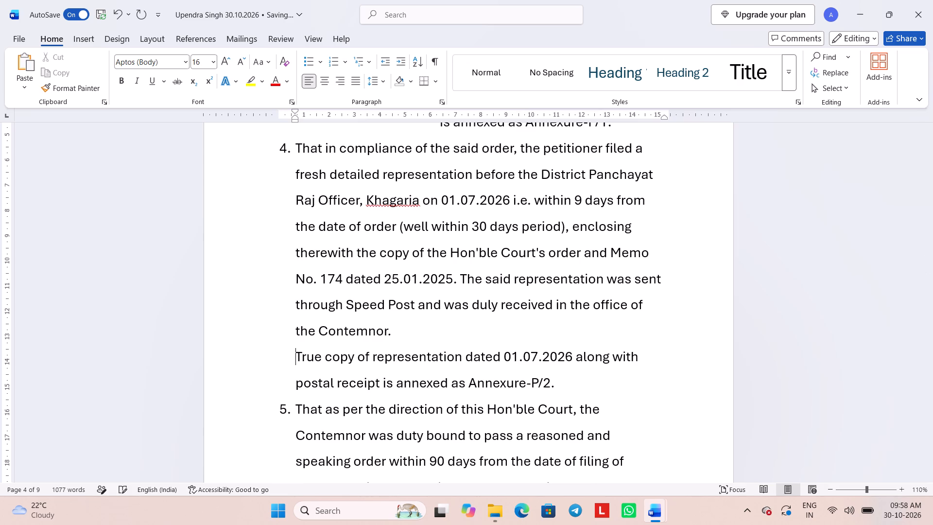
pyautogui.tripleClick(406, 59)
pyautogui.click(406, 59)
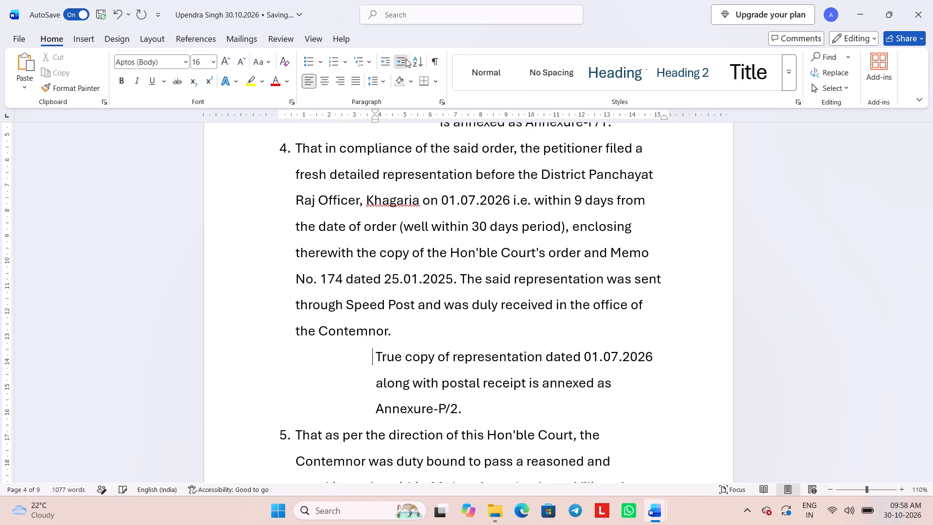
# Replace the typed "6." before "That in spite of best effort made by the petitioner" with the automatic list number 6.
pyautogui.scroll(-1, 427, 170)
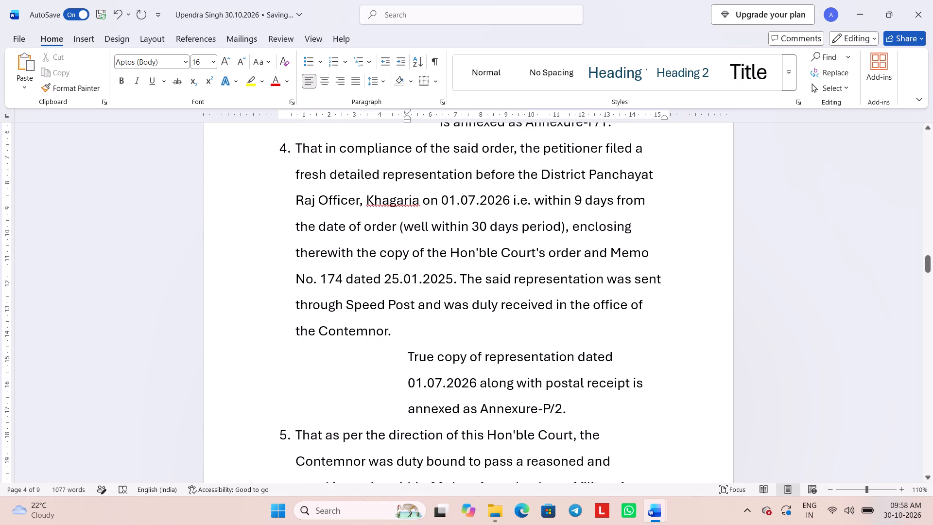
pyautogui.scroll(-1, 427, 170)
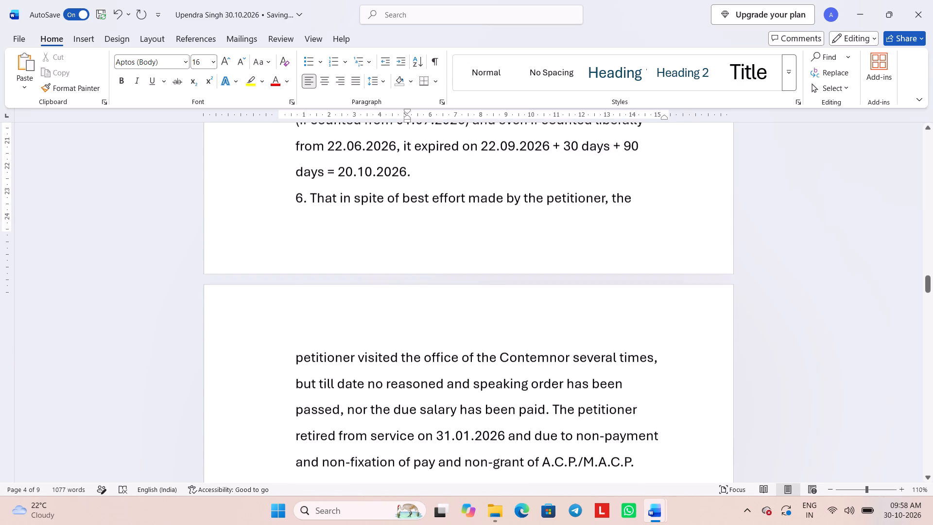
pyautogui.scroll(-1, 427, 170)
pyautogui.click(310, 225)
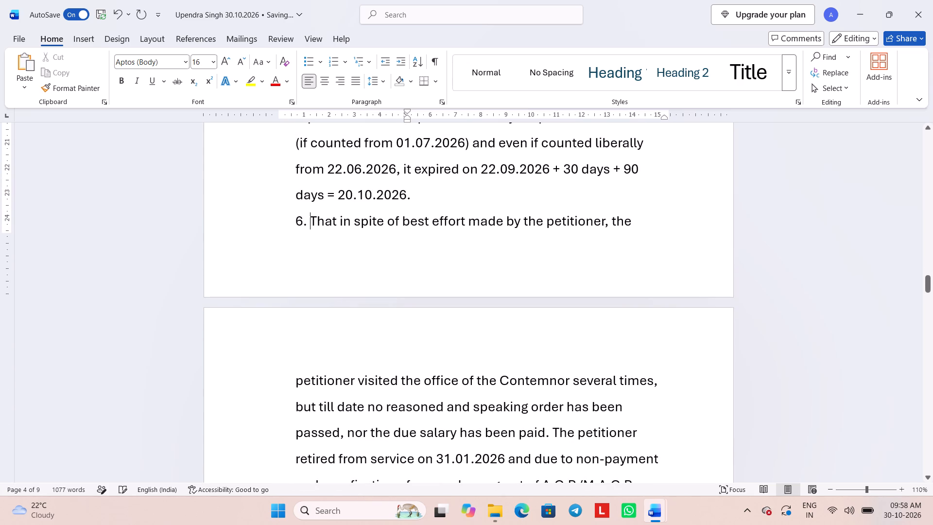
pyautogui.press('BackSpace')
pyautogui.press('BackSpace')
pyautogui.press('BackSpace')
pyautogui.press('BackSpace')
pyautogui.press('Return')
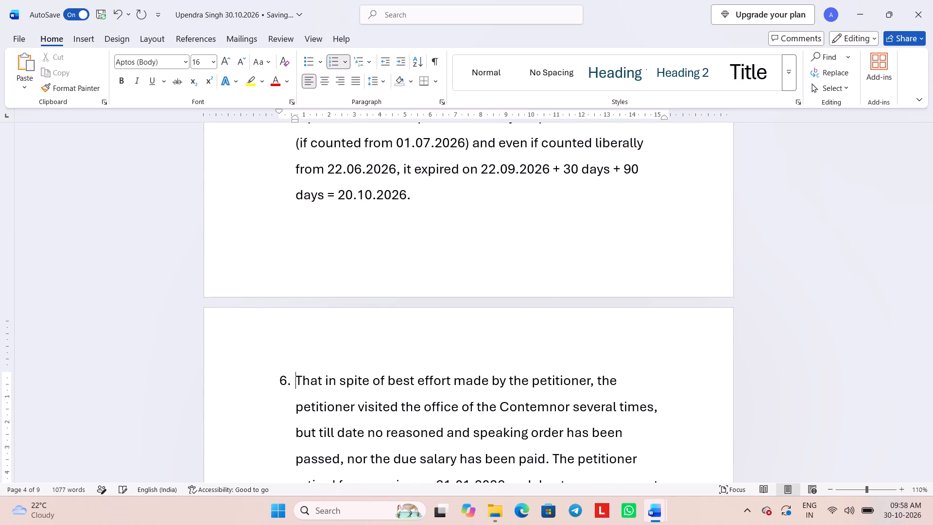
# Replace the typed "7." before "That the inaction on the part of the Contemnor" with the automatic list number 7.
pyautogui.scroll(-2, 359, 248)
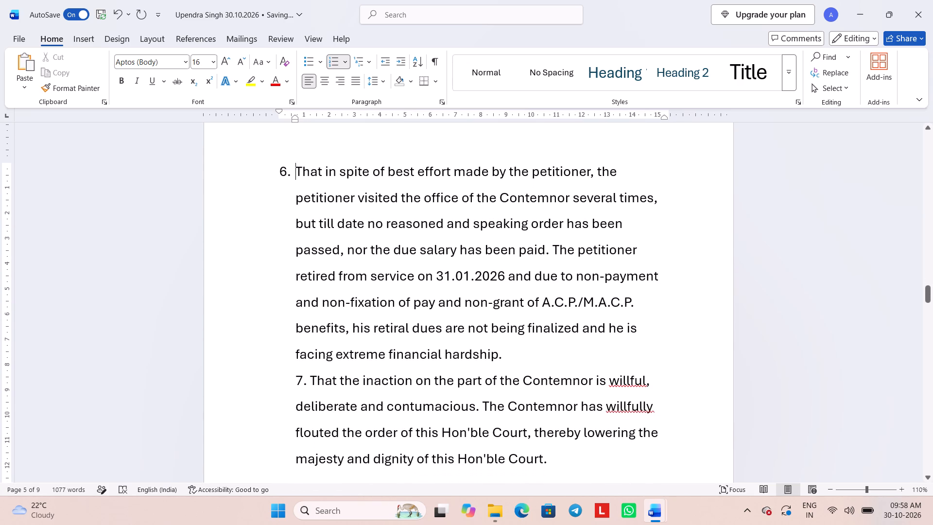
pyautogui.click(311, 385)
pyautogui.press('BackSpace')
pyautogui.press('BackSpace')
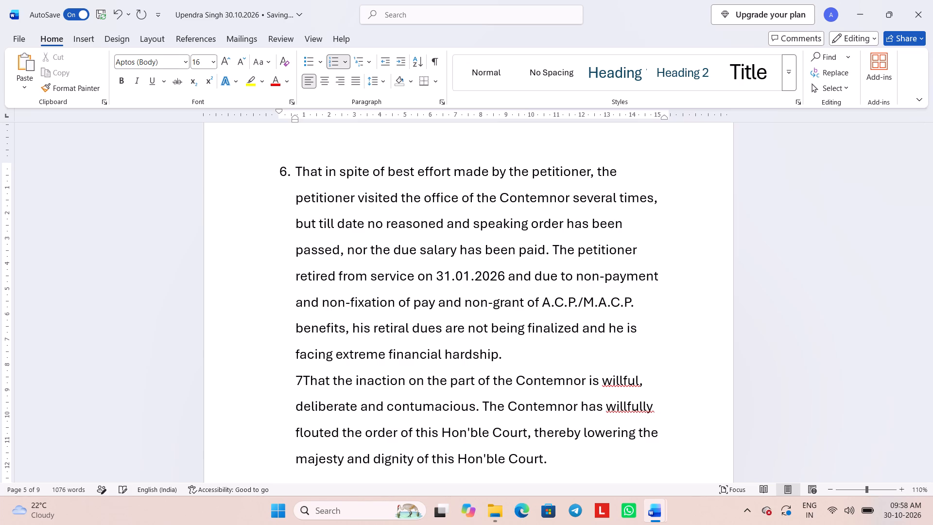
pyautogui.press('BackSpace')
pyautogui.press('BackSpace')
pyautogui.press('Return')
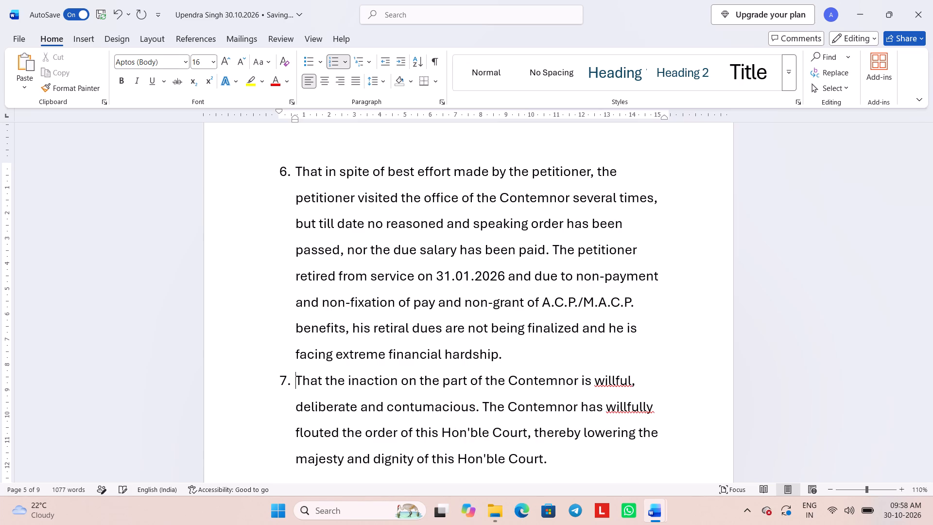
# Replace the typed "8." before "That the petitioner has no other efficacious remedy" with the automatic list number 8, removing the blank line above.
pyautogui.scroll(-1, 396, 426)
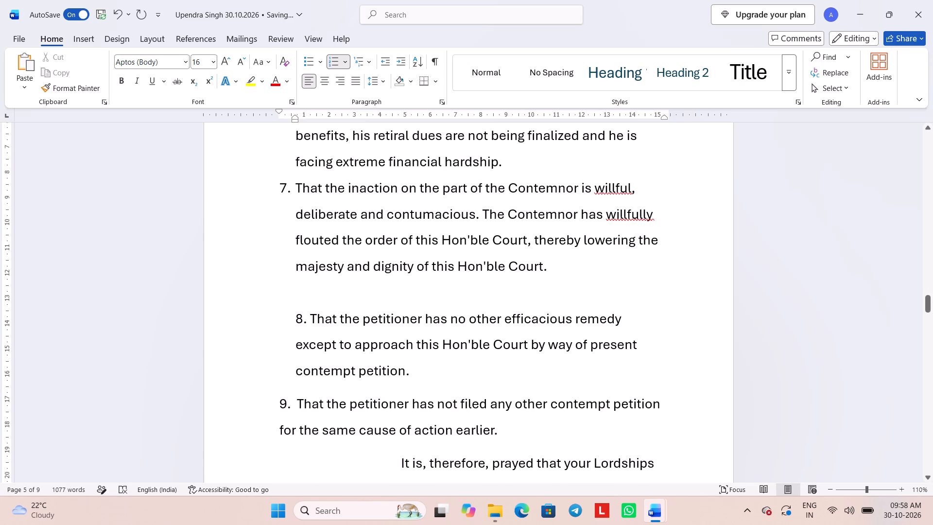
pyautogui.click(311, 325)
pyautogui.press('BackSpace')
pyautogui.press('BackSpace')
pyautogui.press('BackSpace')
pyautogui.press('BackSpace')
pyautogui.press('BackSpace')
pyautogui.press('Return')
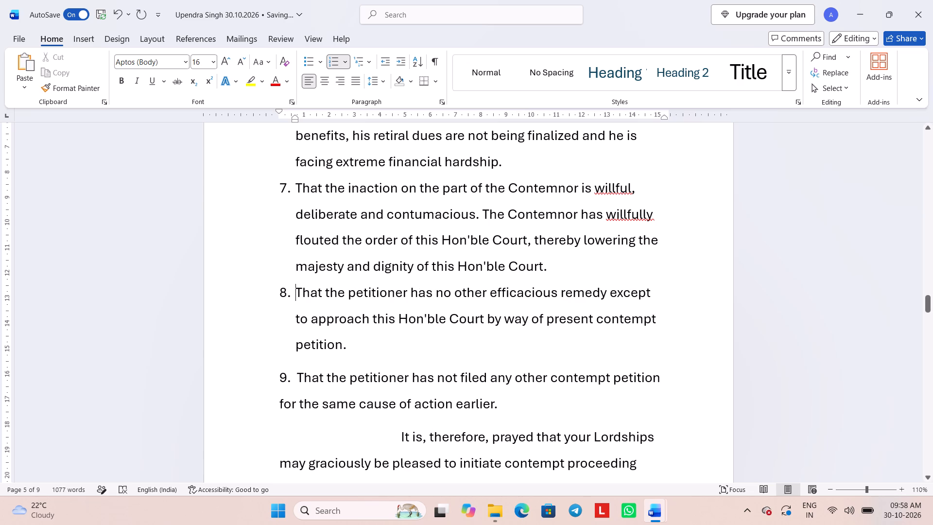
# Replace the typed "9." before "That the petitioner has not filed any other contempt petition" with the automatic list number 9.
pyautogui.click(297, 377)
pyautogui.press('BackSpace')
pyautogui.press('BackSpace')
pyautogui.press('BackSpace')
pyautogui.press('BackSpace')
pyautogui.press('BackSpace')
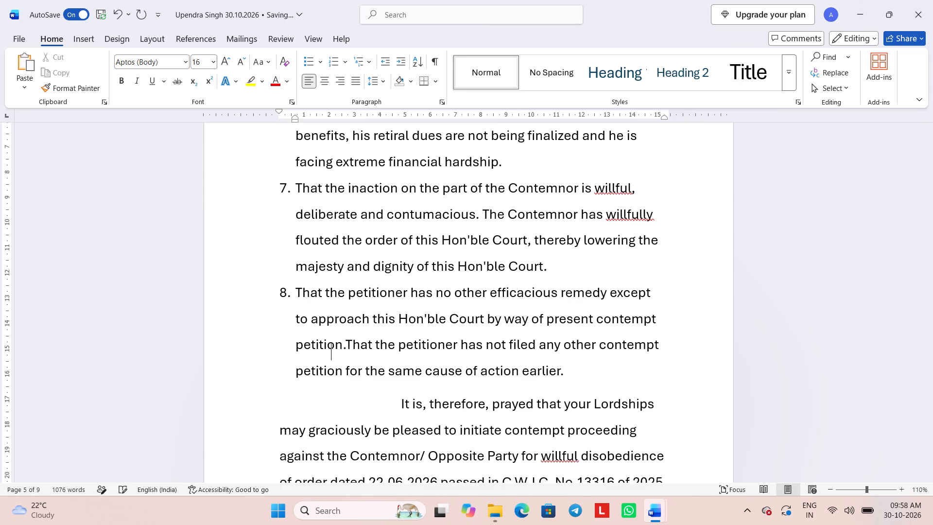
pyautogui.press('Return')
# Remove the paragraph break and leading spaces before "It is, therefore, prayed", joining the prayer to paragraph 9 with a few spaces between.
pyautogui.scroll(-1, 315, 404)
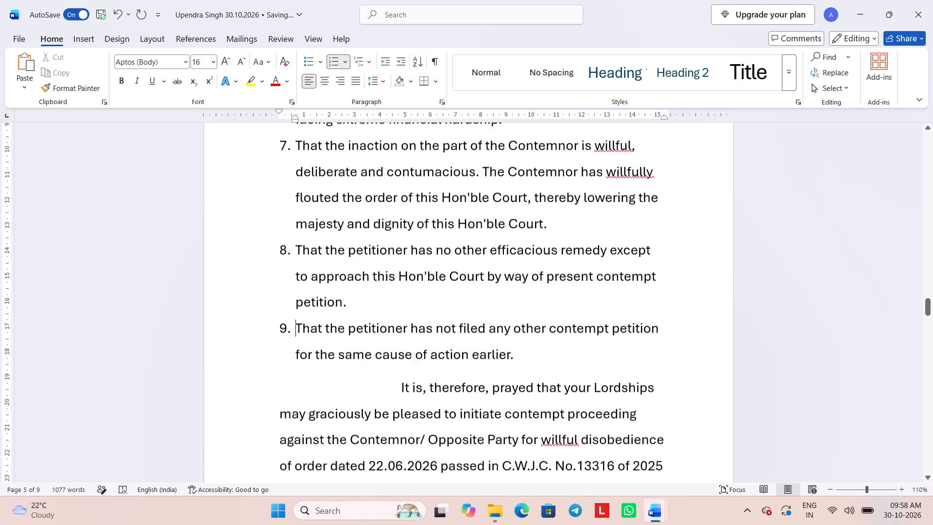
pyautogui.scroll(-3, 315, 404)
pyautogui.scroll(1, 315, 404)
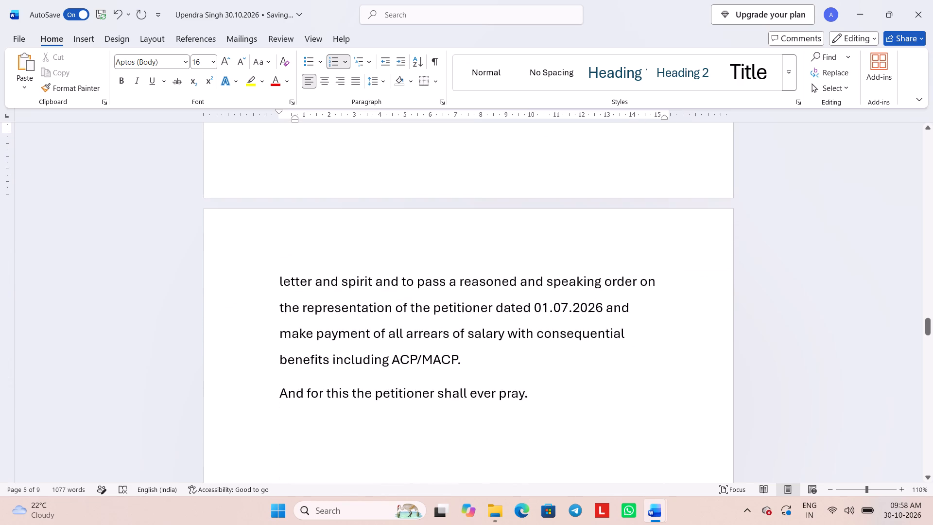
pyautogui.scroll(1, 315, 404)
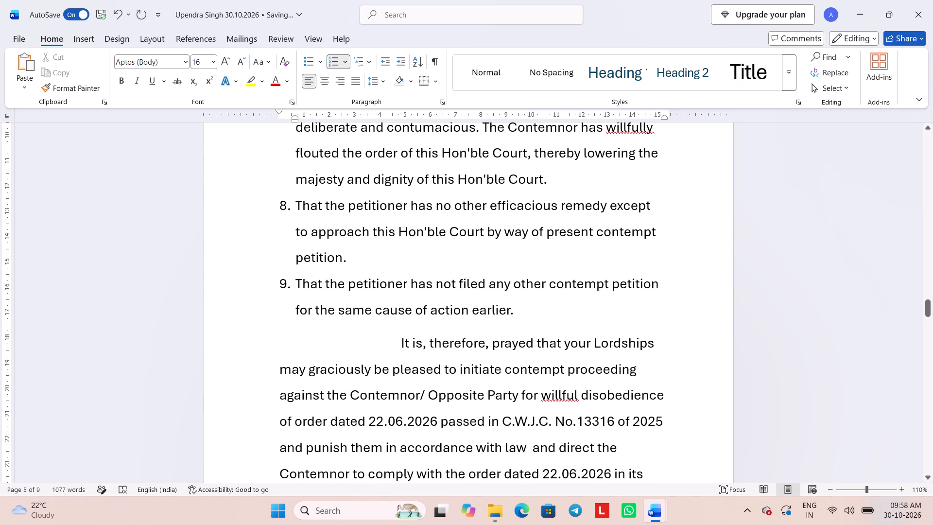
pyautogui.click(402, 346)
pyautogui.moveTo(402, 346); pyautogui.dragTo(564, 309)
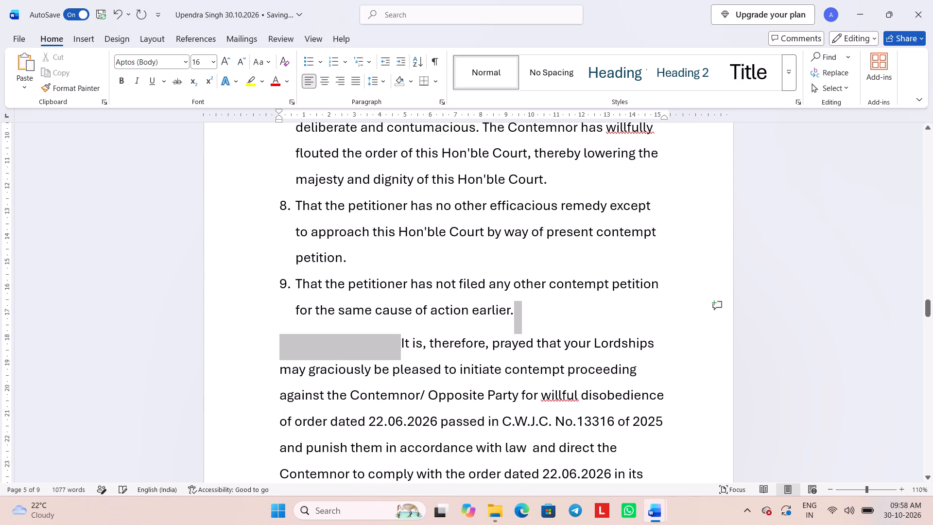
pyautogui.moveTo(564, 309); pyautogui.dragTo(575, 309)
pyautogui.press('BackSpace')
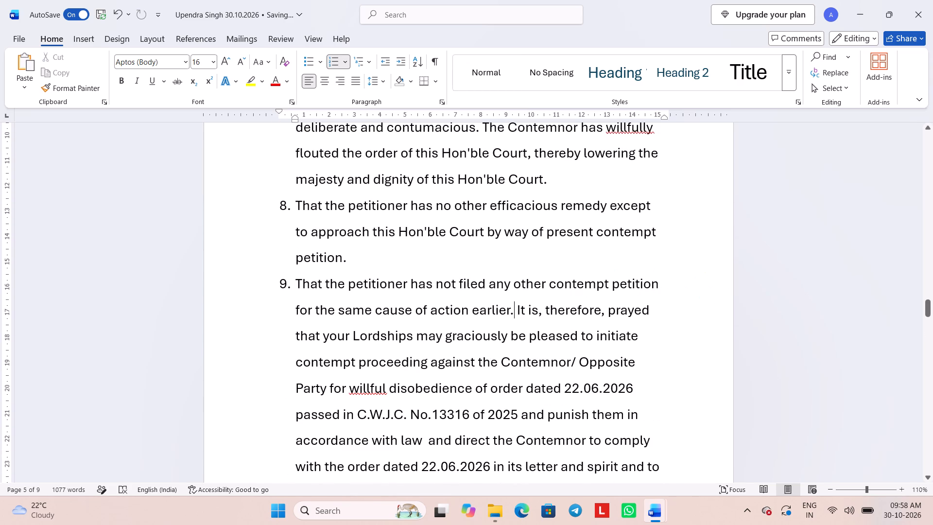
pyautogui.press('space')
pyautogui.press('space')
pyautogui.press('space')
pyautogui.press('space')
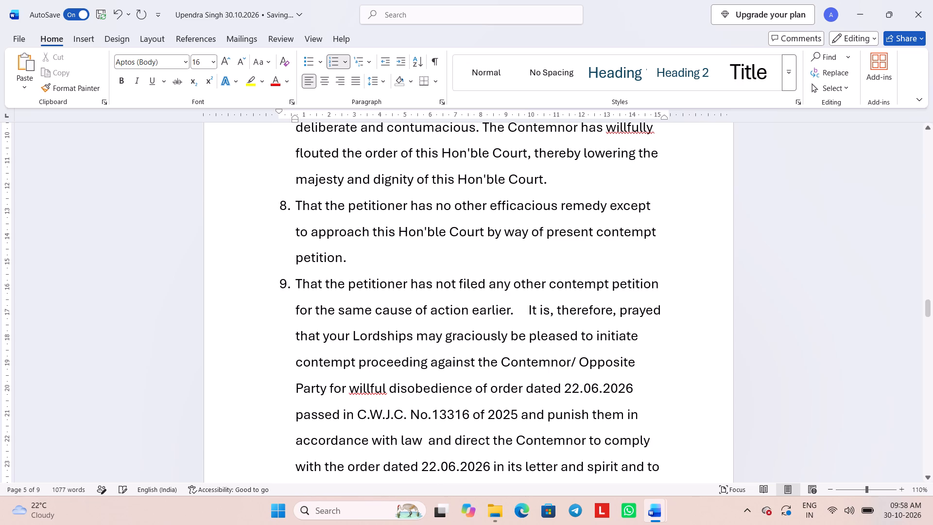
# Add two blank paragraphs after "And for this the petitioner shall ever pray.".
pyautogui.scroll(-6, 558, 315)
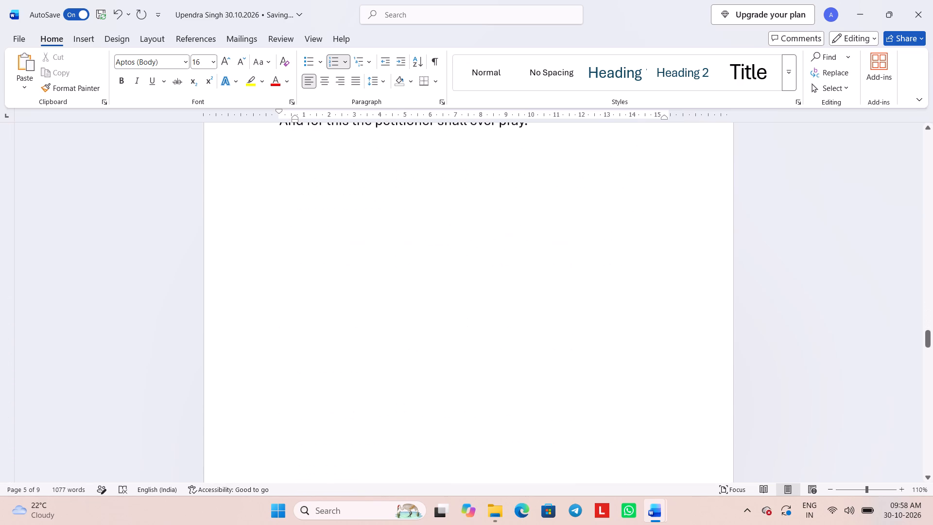
pyautogui.click(558, 315)
pyautogui.scroll(2, 558, 315)
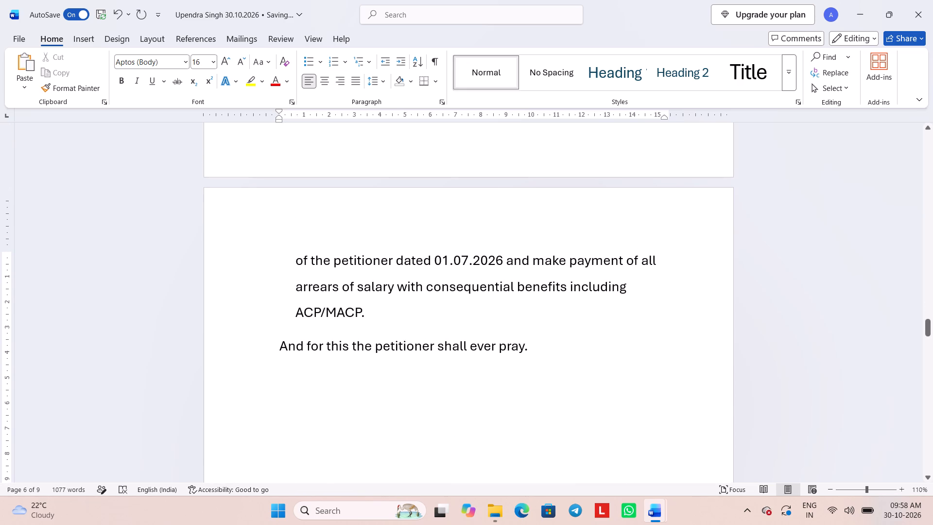
pyautogui.click(551, 354)
pyautogui.press('Return')
pyautogui.press('Return')
# Split "It is, therefore, prayed" off paragraph 9, without the extra spaces, as an unnumbered paragraph indented to about 6.35 cm.
pyautogui.scroll(2, 475, 325)
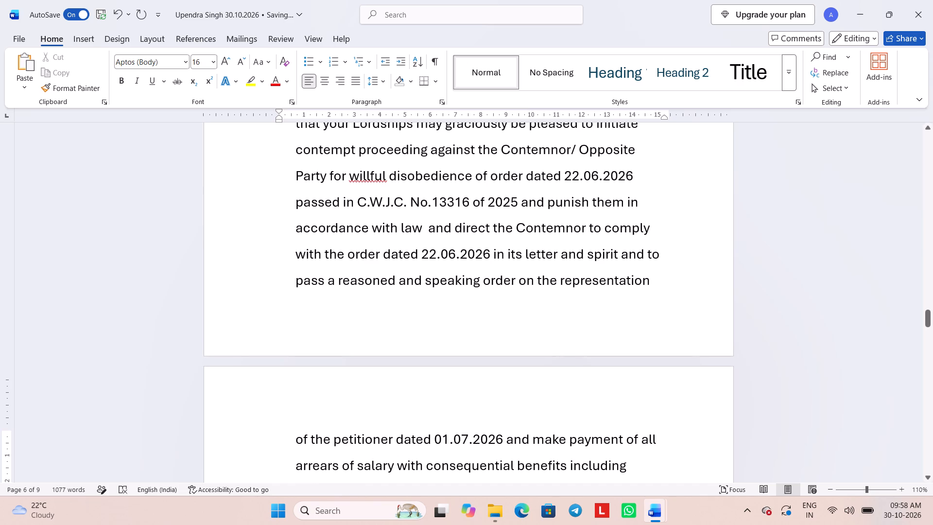
pyautogui.scroll(1, 511, 261)
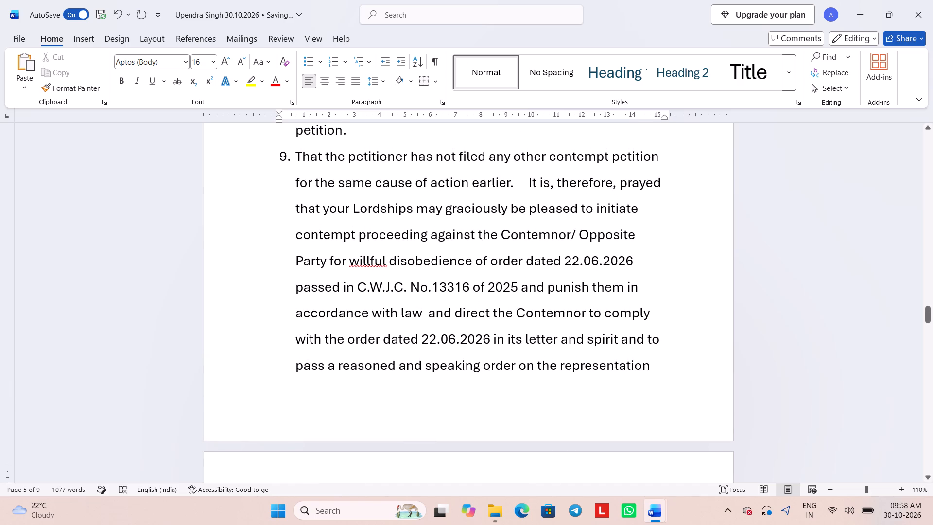
pyautogui.moveTo(527, 181); pyautogui.dragTo(515, 184)
pyautogui.press('BackSpace')
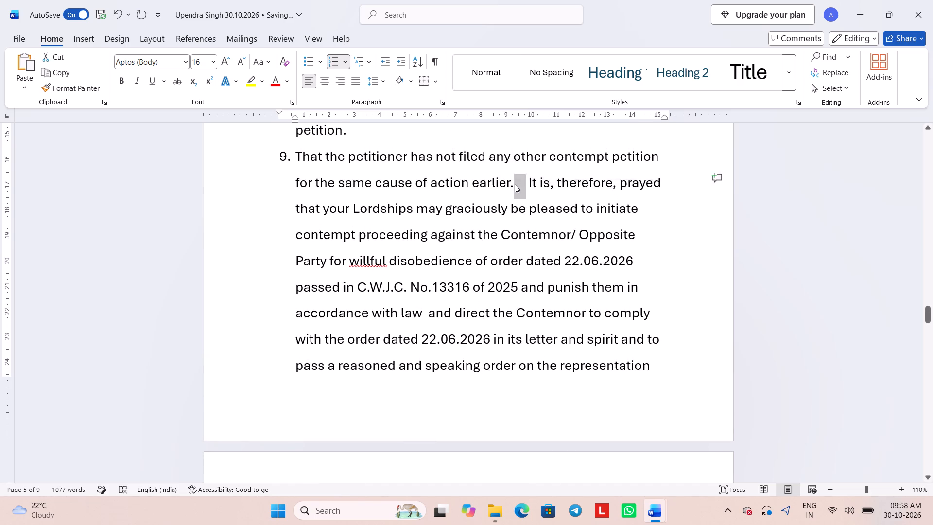
pyautogui.press('Delete')
pyautogui.press('Return')
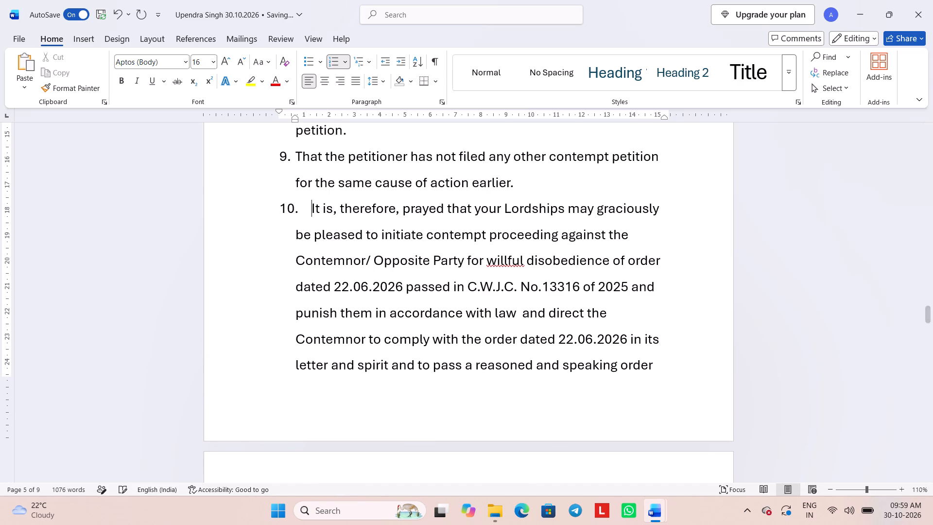
pyautogui.press('BackSpace')
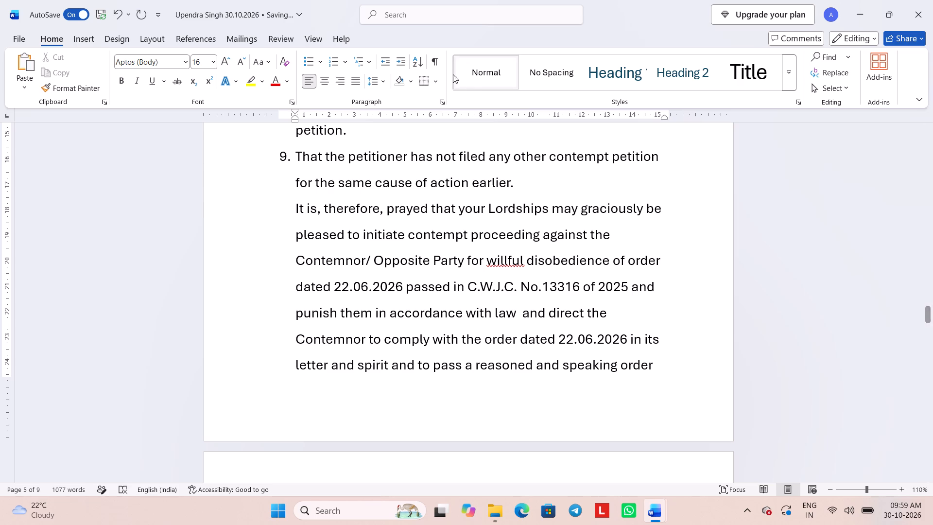
pyautogui.tripleClick(399, 62)
pyautogui.doubleClick(399, 62)
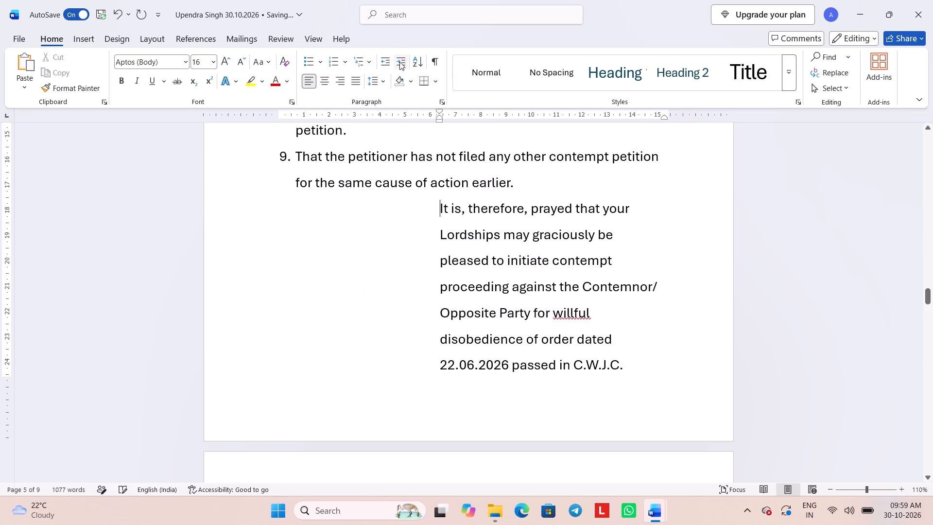
# Reduce the left indent of the "It is, therefore, prayed" paragraph to about 5.1 cm.
pyautogui.click(382, 59)
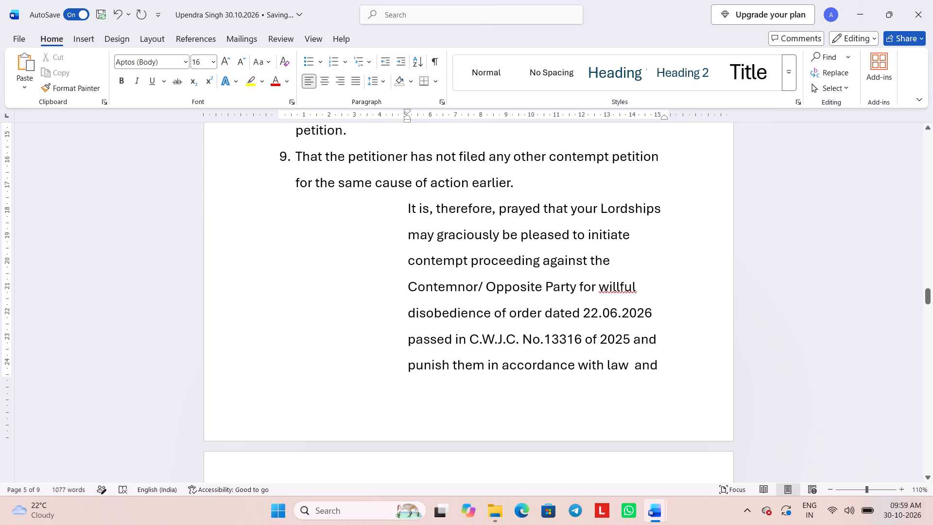
# Delete the blank paragraphs between "And for this the petitioner shall ever pray." and the following "IN THE HIGH COURT OF JUDICATURE AT PATNA" heading.
pyautogui.scroll(-3, 477, 296)
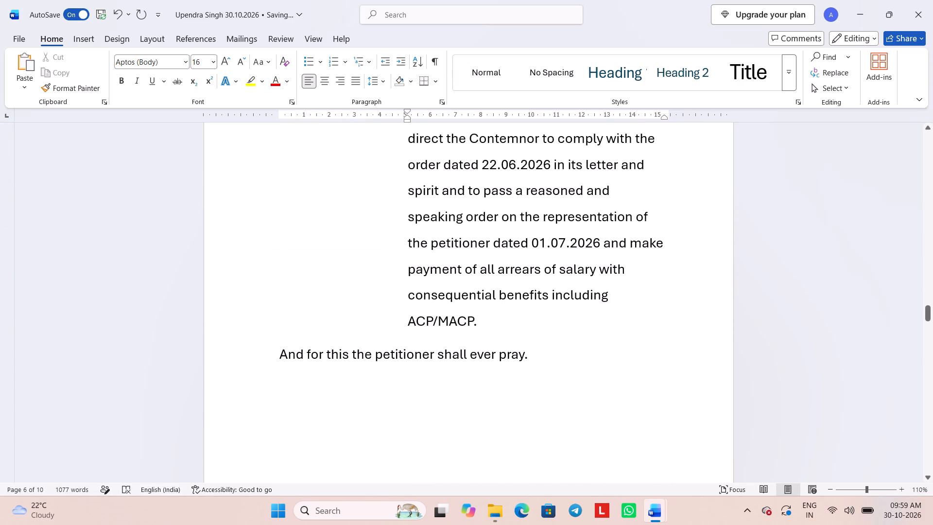
pyautogui.scroll(-1, 452, 351)
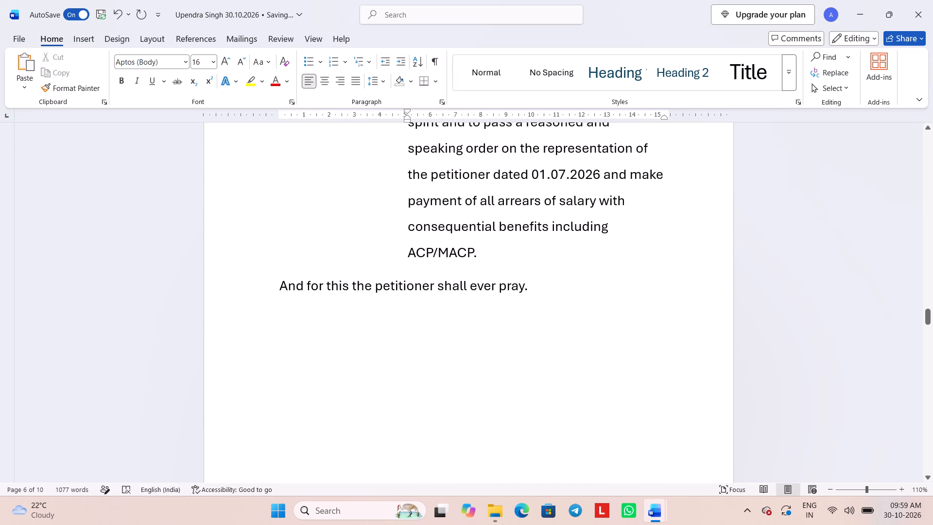
pyautogui.moveTo(529, 285); pyautogui.dragTo(530, 415)
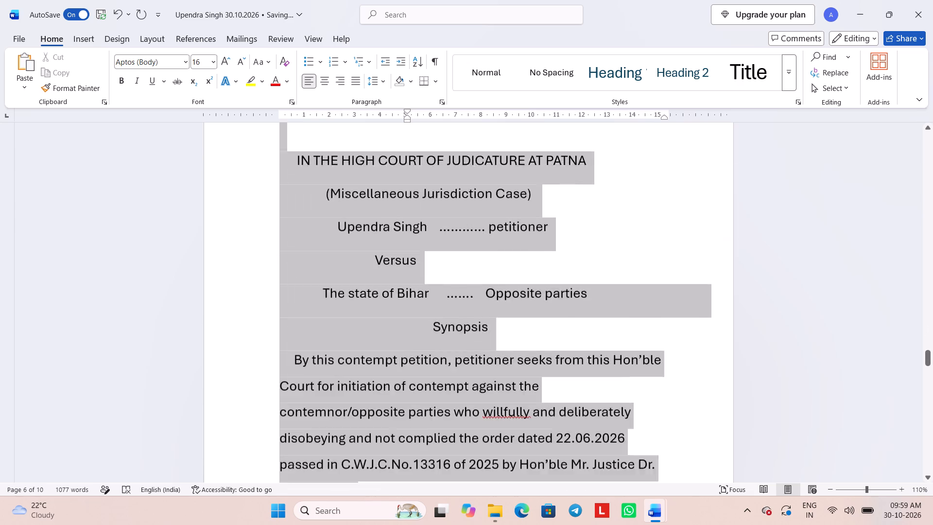
pyautogui.moveTo(530, 415); pyautogui.dragTo(389, 380)
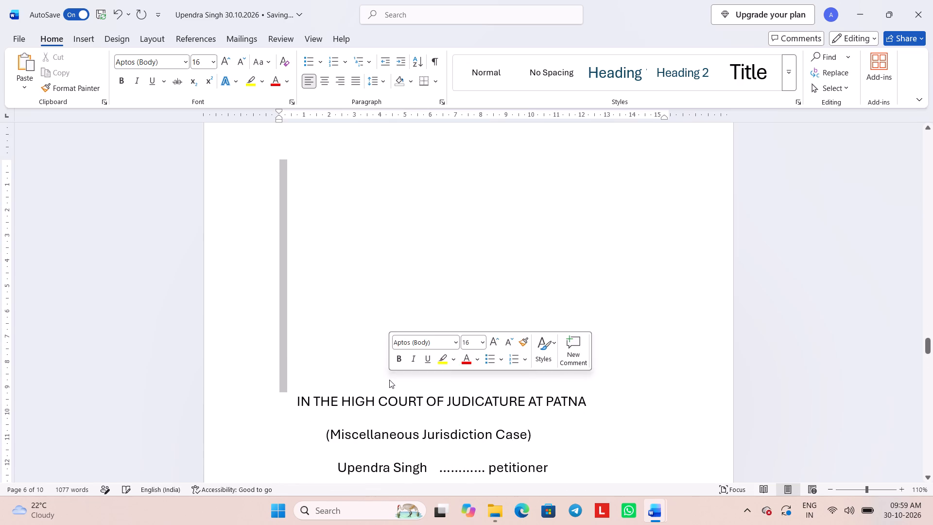
pyautogui.press('BackSpace')
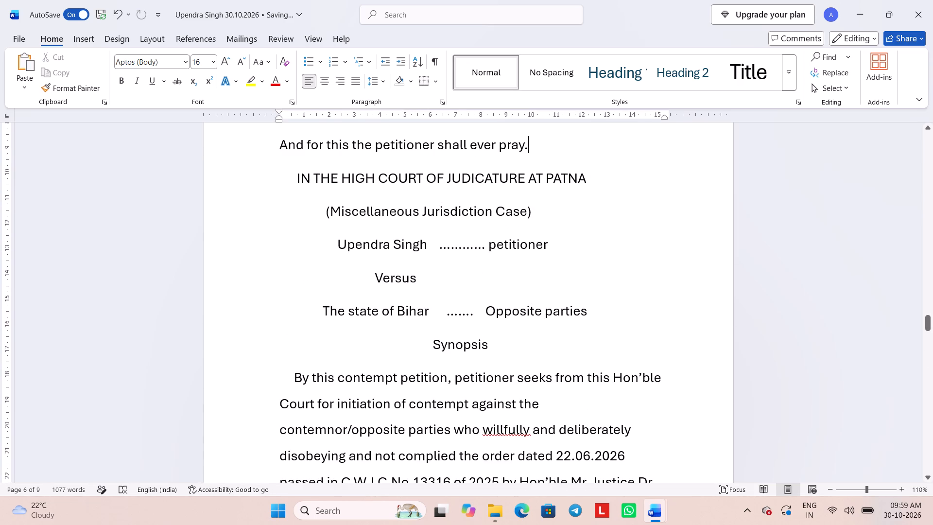
# Replace the paragraph break and leading spaces before the synopsis section's "IN THE HIGH COURT OF JUDICATURE AT PATNA" heading with a page break.
pyautogui.scroll(1, 415, 328)
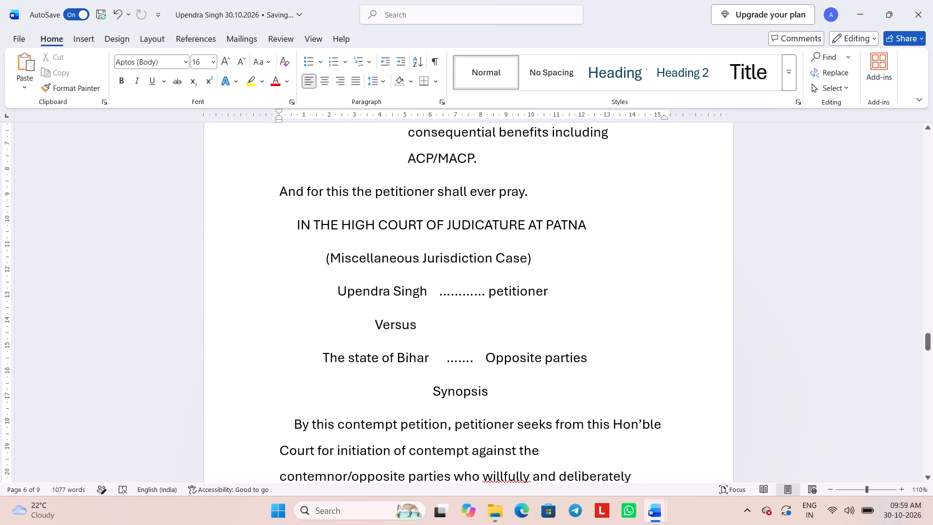
pyautogui.press('Delete')
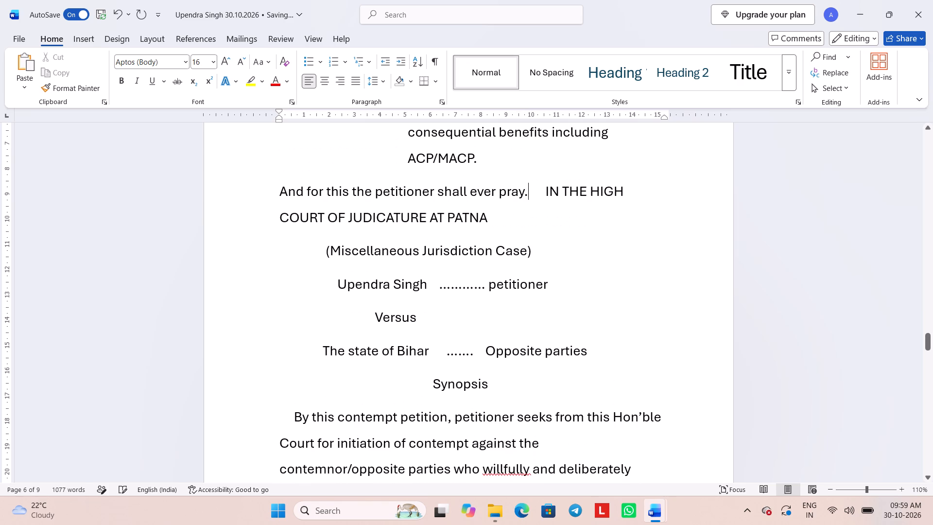
pyautogui.press('Delete')
pyautogui.press('Delete')
pyautogui.press('Delete')
pyautogui.press('Delete')
pyautogui.press('Delete')
pyautogui.press('Delete')
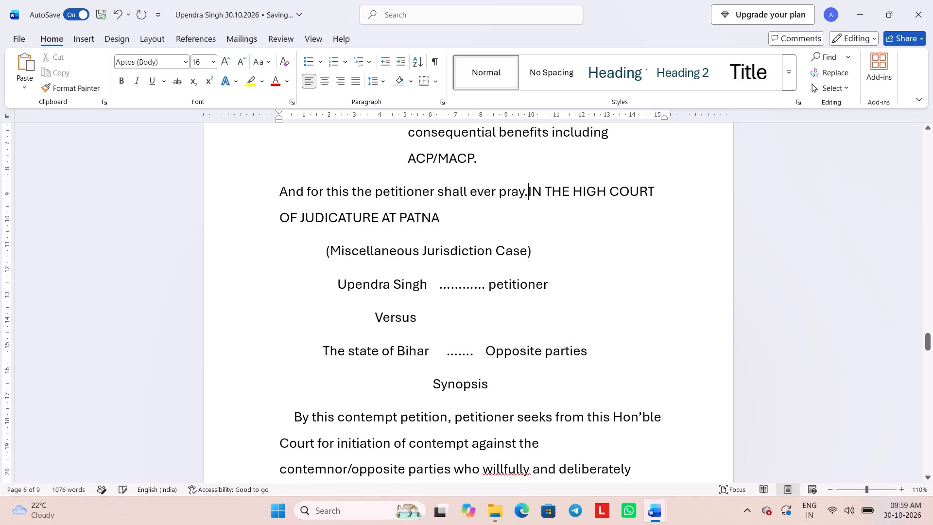
pyautogui.click(77, 43)
pyautogui.click(42, 90)
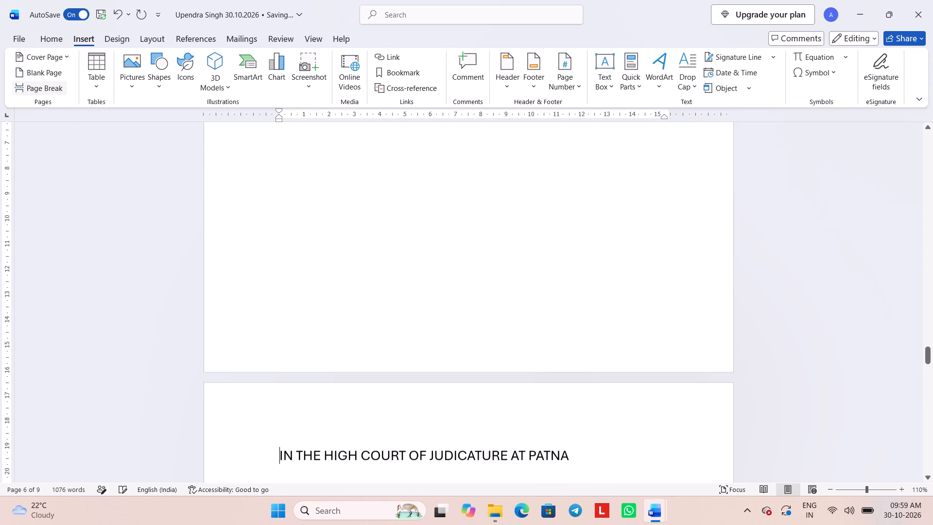
# Set the first-line indent of the synopsis section's "IN THE HIGH COURT OF JUDICATURE AT PATNA" heading to about 1 cm.
pyautogui.scroll(-2, 342, 300)
pyautogui.scroll(1, 342, 300)
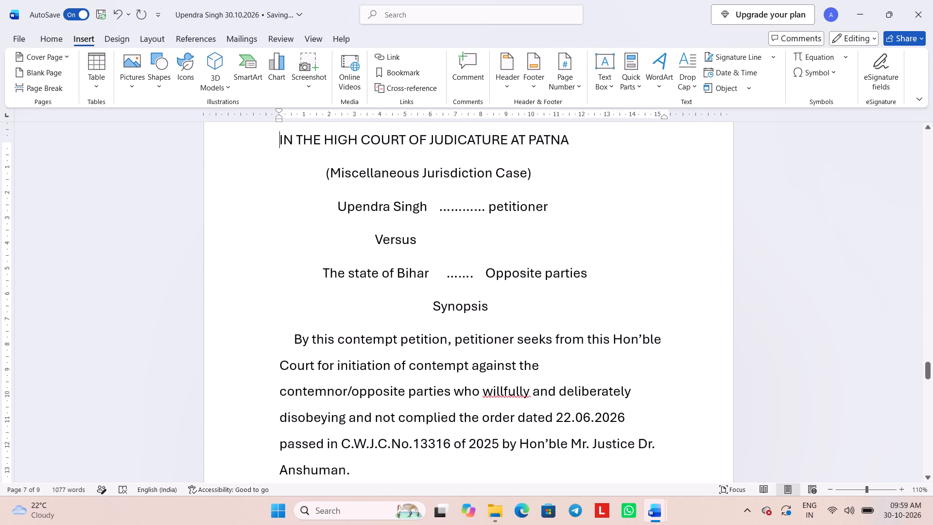
pyautogui.scroll(1, 342, 300)
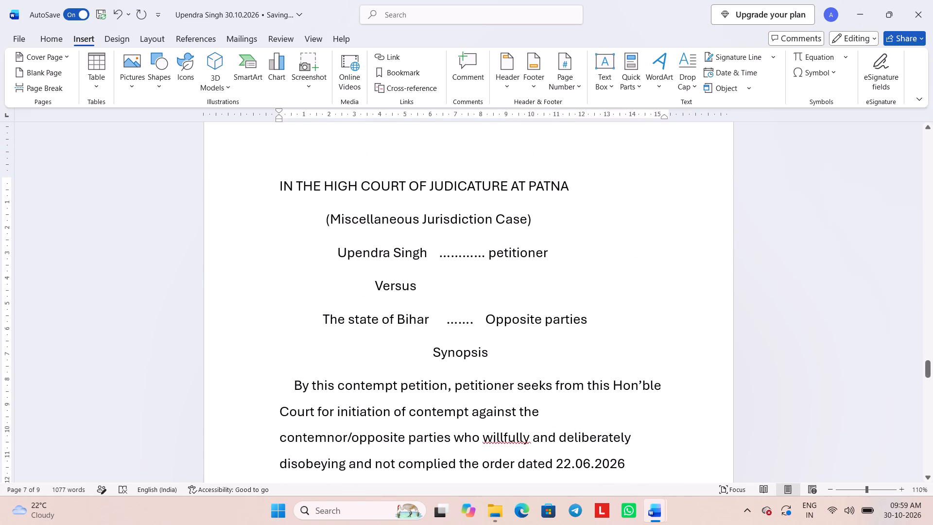
pyautogui.hscroll(2, 342, 300)
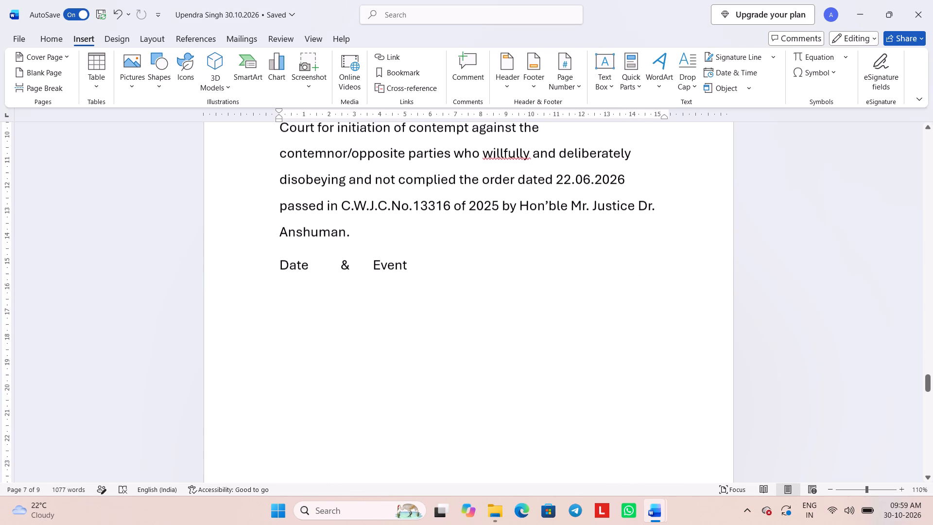
pyautogui.hscroll(1, 342, 300)
pyautogui.scroll(1, 342, 300)
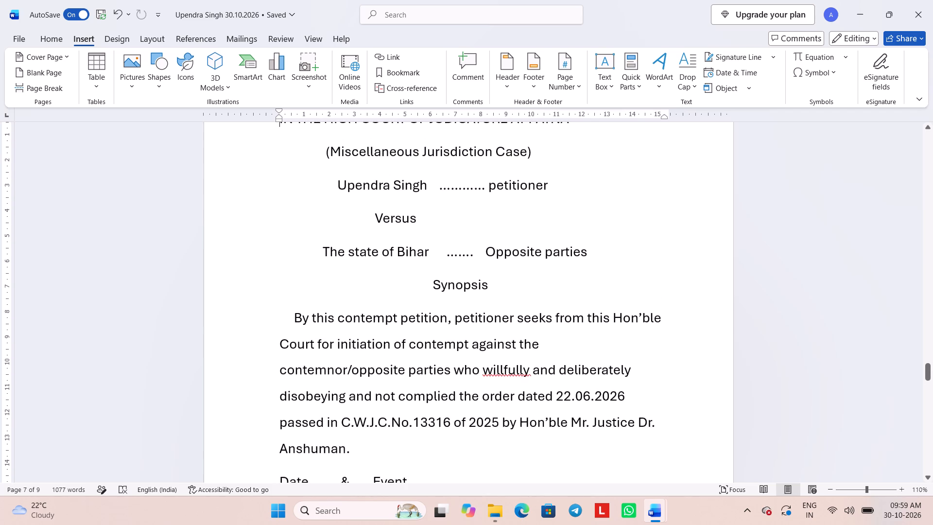
pyautogui.scroll(1, 342, 300)
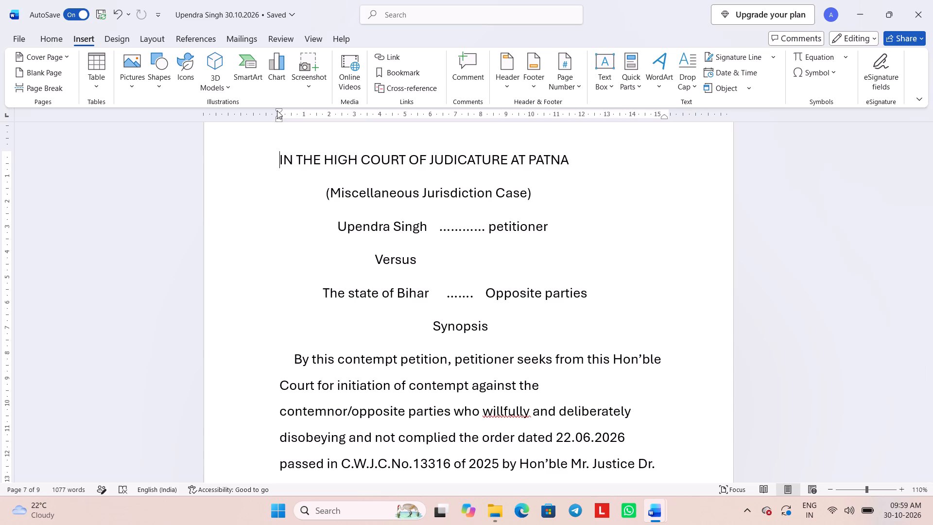
pyautogui.moveTo(279, 110); pyautogui.dragTo(301, 111)
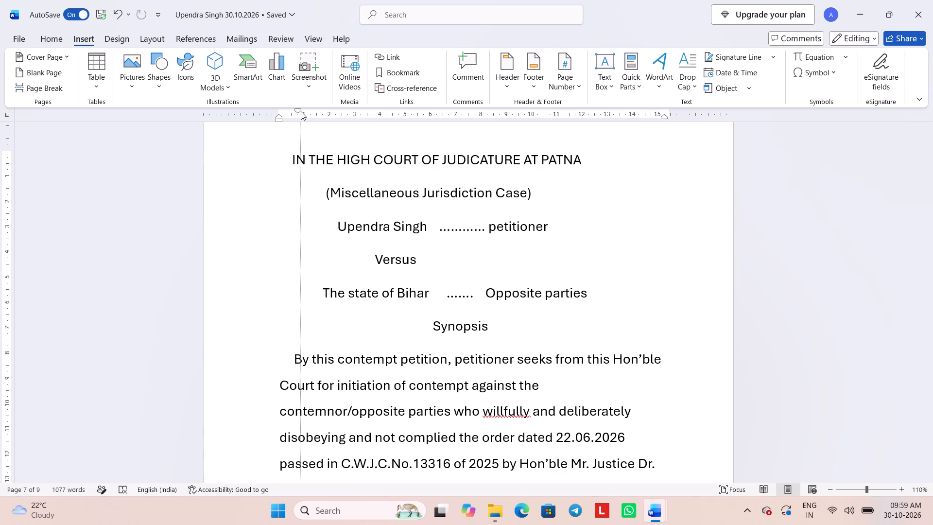
pyautogui.moveTo(301, 111); pyautogui.dragTo(304, 111)
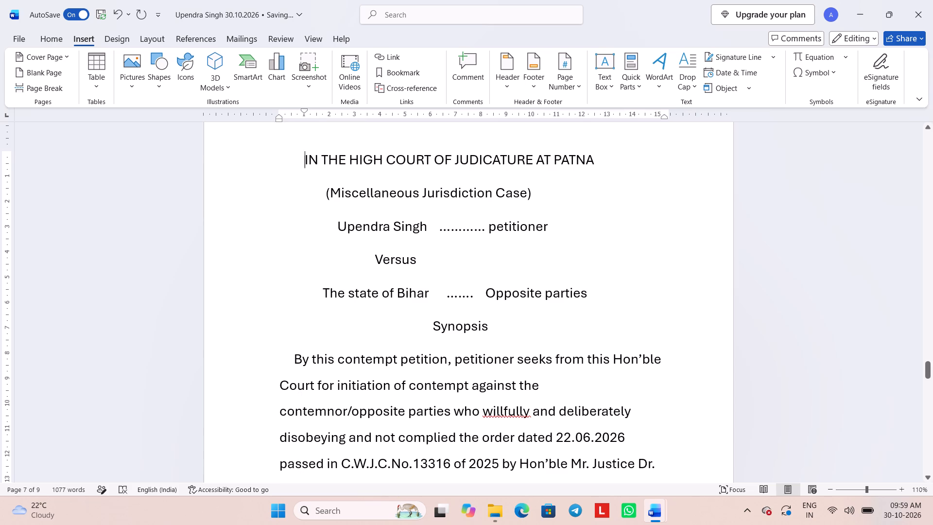
# Replace the leading spaces before "(Miscellaneous Jurisdiction Case)" with a first-line indent of about 2.3 cm, keeping it a separate paragraph.
pyautogui.click(324, 197)
pyautogui.click(326, 197)
pyautogui.moveTo(326, 197); pyautogui.dragTo(578, 167)
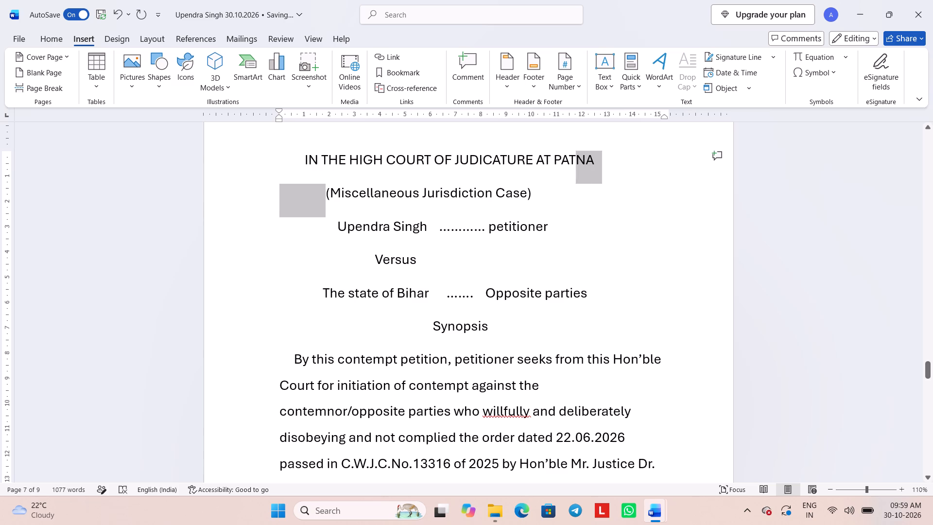
pyautogui.moveTo(578, 167); pyautogui.dragTo(637, 162)
pyautogui.press('BackSpace')
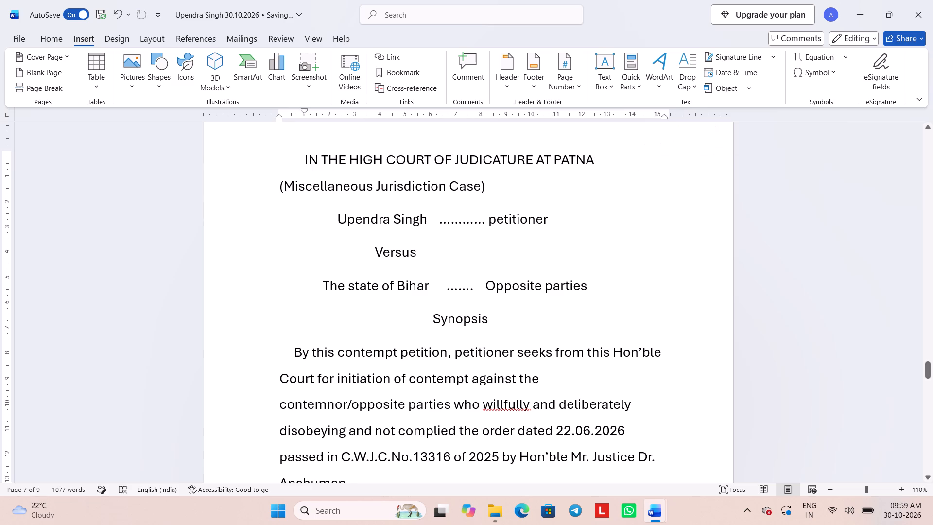
pyautogui.press('Delete')
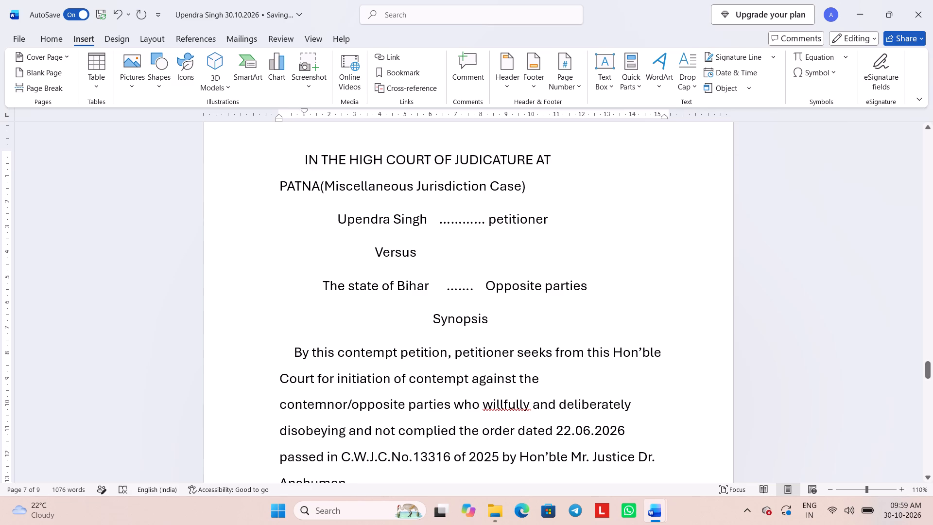
pyautogui.press('Return')
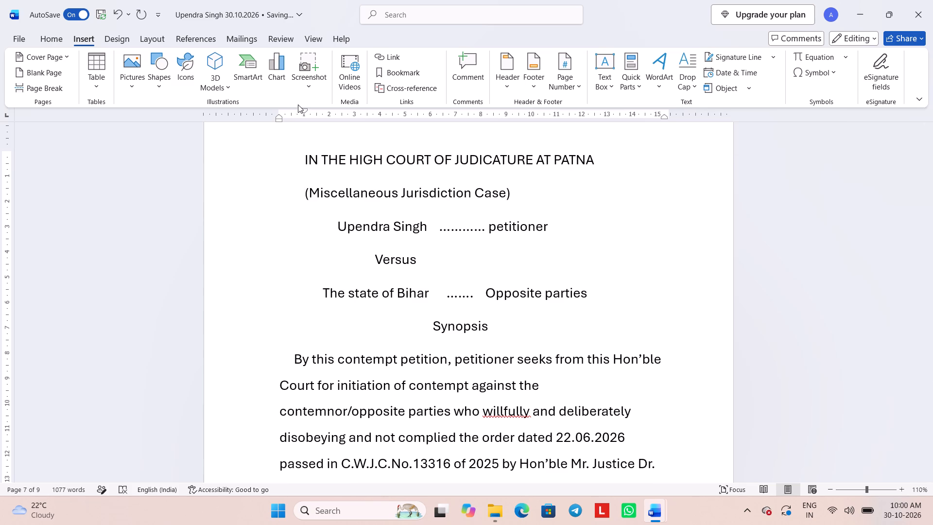
pyautogui.moveTo(303, 110); pyautogui.dragTo(335, 111)
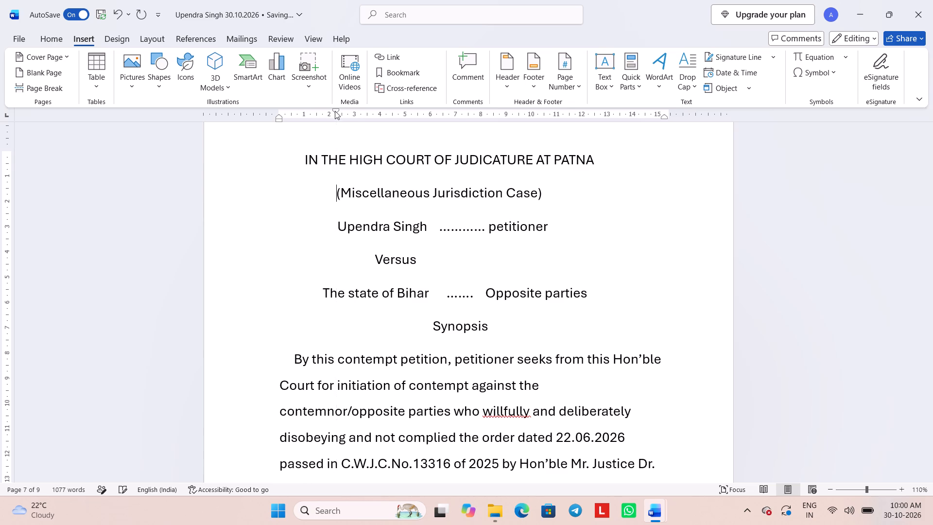
# Remove the leading spaces before the petitioner's name in the synopsis section's party lines.
pyautogui.click(338, 233)
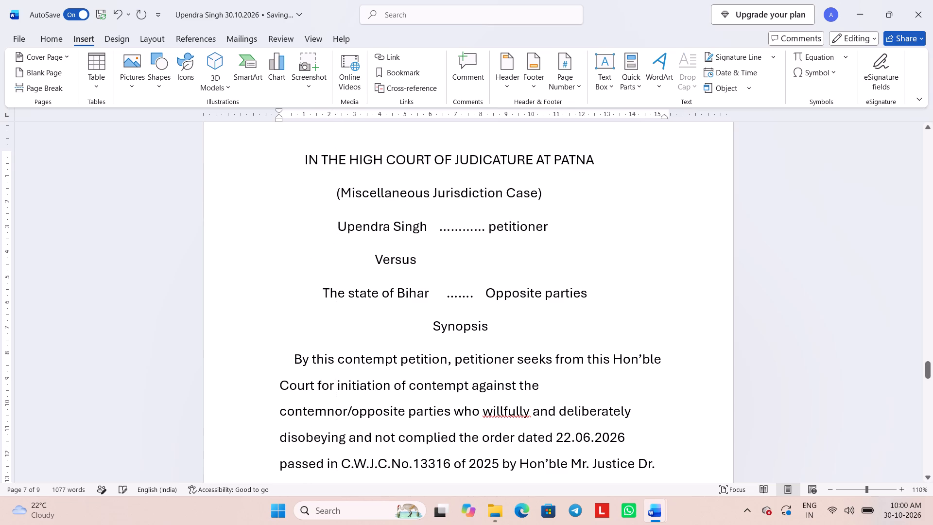
pyautogui.moveTo(338, 233); pyautogui.dragTo(253, 246)
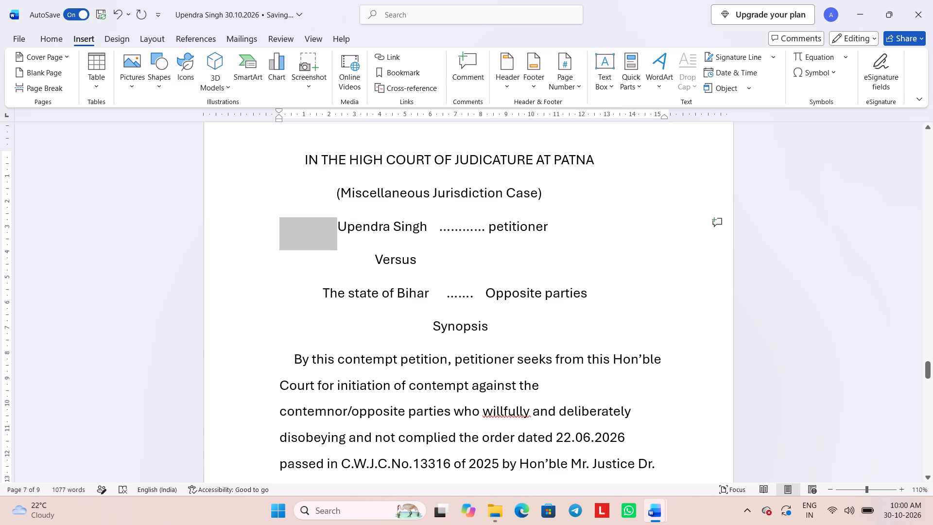
pyautogui.press('BackSpace')
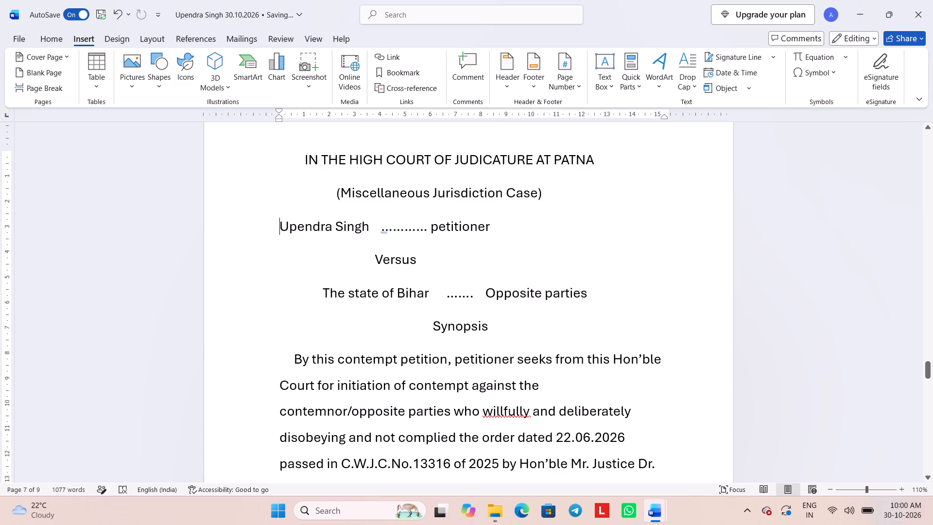
# Widen the gap between the petitioner's name and "………… petitioner" by 20 spaces.
pyautogui.click(383, 230)
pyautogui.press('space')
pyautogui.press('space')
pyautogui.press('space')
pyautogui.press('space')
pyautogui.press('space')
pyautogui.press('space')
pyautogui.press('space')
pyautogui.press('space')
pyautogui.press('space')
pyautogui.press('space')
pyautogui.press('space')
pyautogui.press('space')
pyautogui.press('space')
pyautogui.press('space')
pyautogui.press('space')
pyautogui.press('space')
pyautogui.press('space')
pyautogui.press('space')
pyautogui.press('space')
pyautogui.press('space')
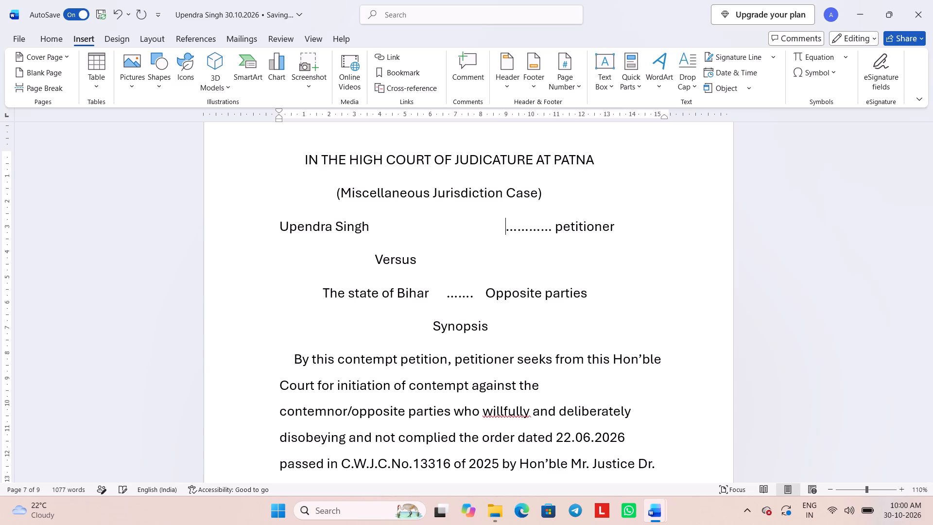
# Remove the leading spaces before "The state of Bihar", keeping it as its own paragraph below "Versus".
pyautogui.moveTo(323, 299); pyautogui.dragTo(324, 293)
pyautogui.moveTo(324, 293); pyautogui.dragTo(441, 268)
pyautogui.press('BackSpace')
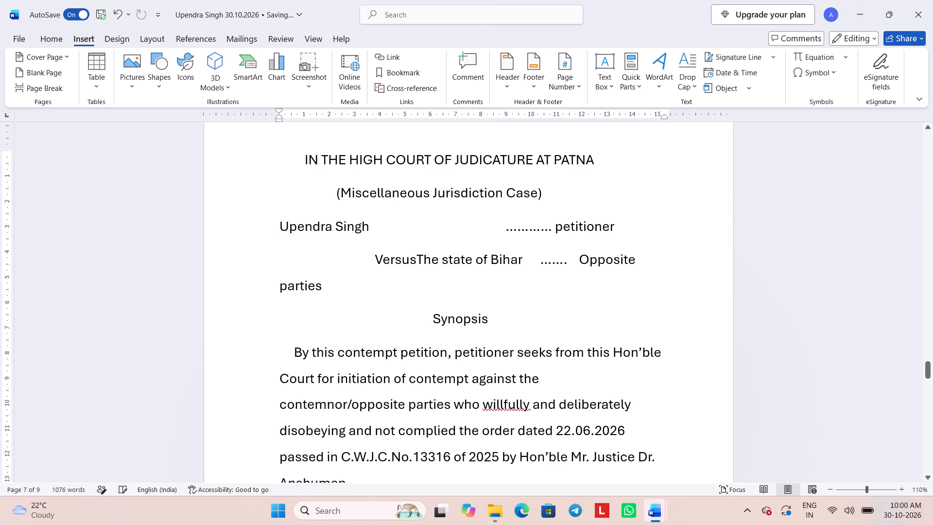
pyautogui.press('Return')
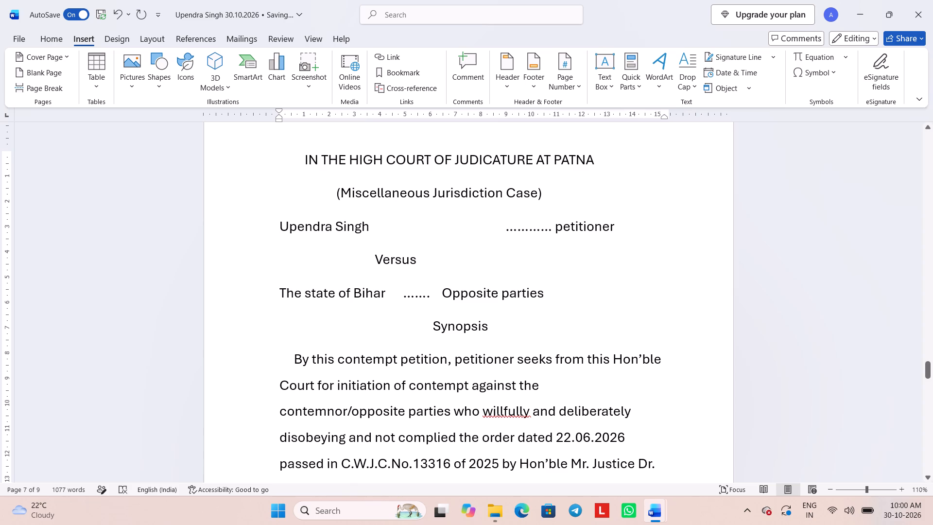
# Widen the gap between "The state of Bihar" and the dots before "Opposite parties" by 20 spaces.
pyautogui.click(394, 299)
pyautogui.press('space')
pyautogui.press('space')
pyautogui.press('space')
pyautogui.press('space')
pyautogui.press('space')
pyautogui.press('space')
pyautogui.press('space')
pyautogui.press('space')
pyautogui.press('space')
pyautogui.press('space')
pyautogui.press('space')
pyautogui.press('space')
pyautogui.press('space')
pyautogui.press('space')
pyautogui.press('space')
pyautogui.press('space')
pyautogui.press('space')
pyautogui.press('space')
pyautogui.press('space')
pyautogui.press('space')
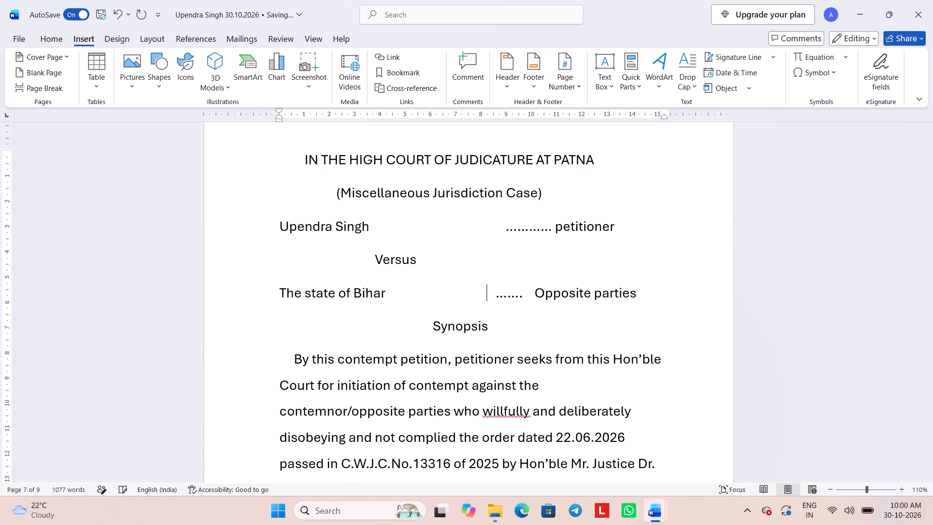
# Replace the spaces between the dots and "Opposite parties" with four more dots and a single space.
pyautogui.click(534, 298)
pyautogui.press('BackSpace')
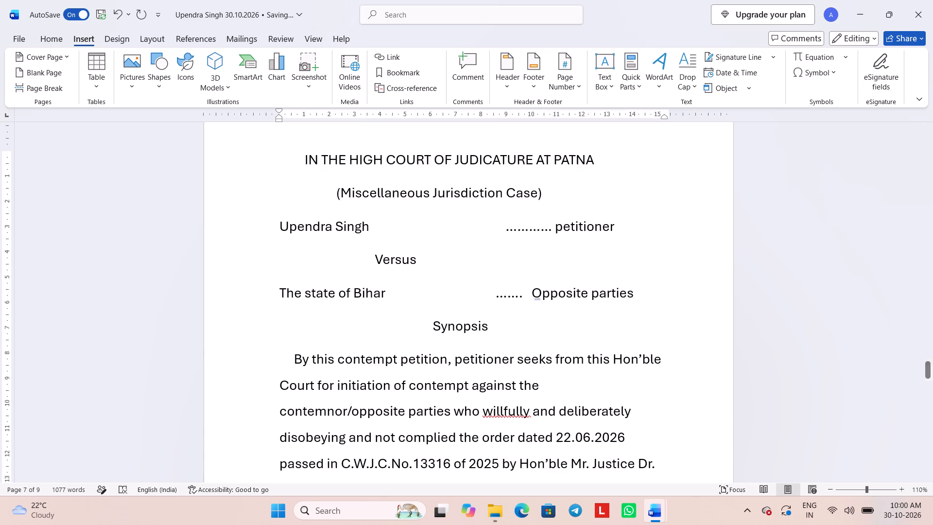
pyautogui.press('BackSpace')
pyautogui.press('BackSpace')
pyautogui.press('BackSpace')
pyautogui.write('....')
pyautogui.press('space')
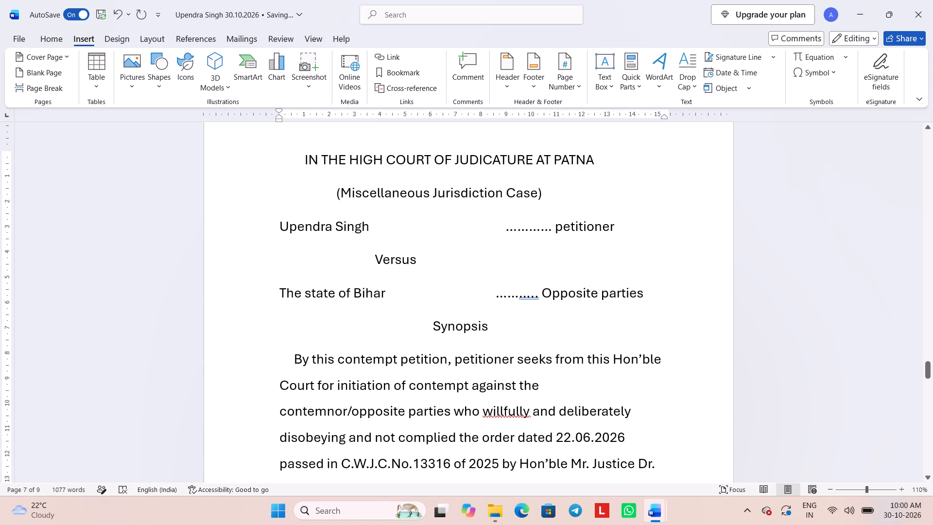
# Make the "Synopsis" heading bold.
pyautogui.scroll(-1, 540, 330)
pyautogui.doubleClick(479, 296)
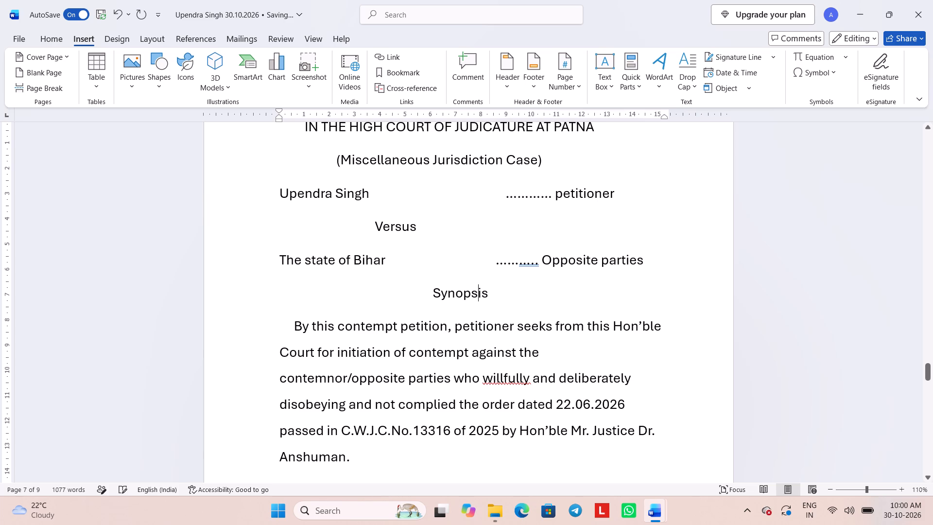
pyautogui.click(486, 276)
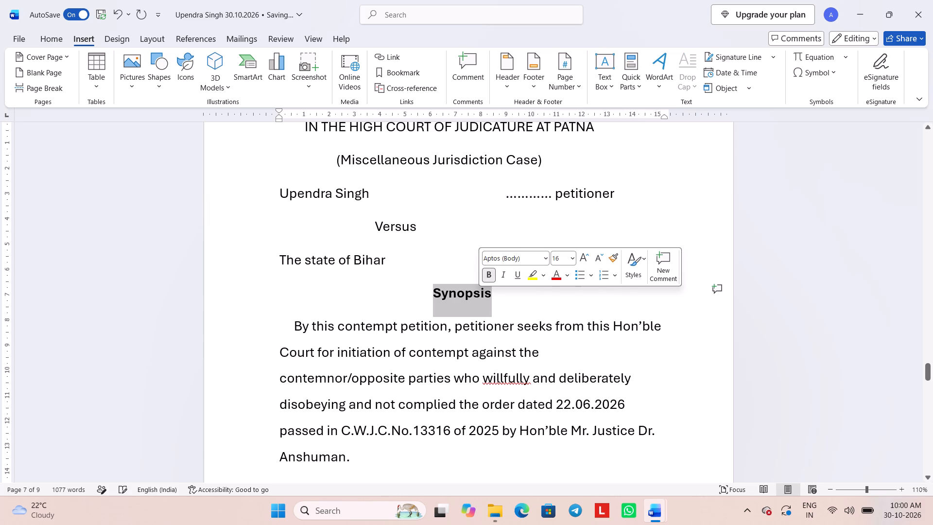
# Make "Versus" bold in the party details above the "Synopsis" heading.
pyautogui.doubleClick(402, 227)
pyautogui.click(412, 209)
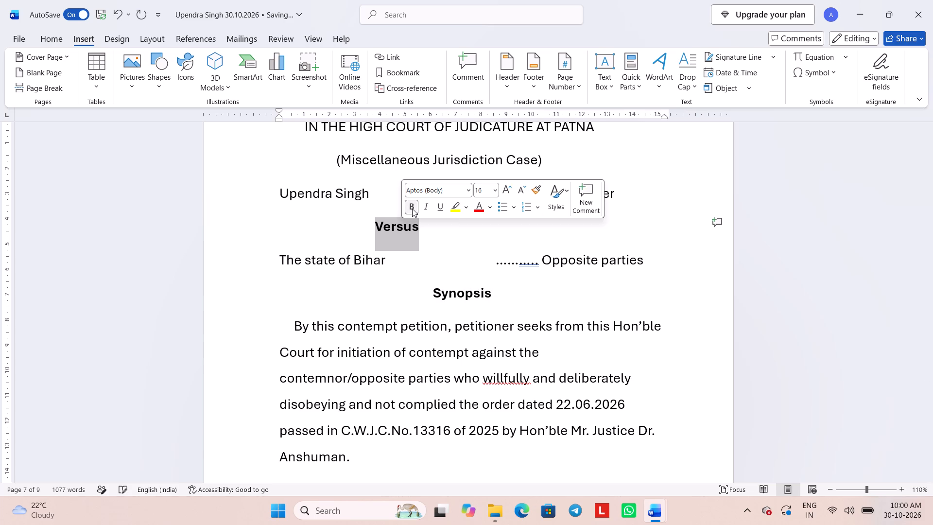
pyautogui.click(467, 268)
# Make the "IN THE HIGH COURT OF JUDICATURE AT PATNA" and "(Miscellaneous Jurisdiction Case)" lines bold on the Synopsis page.
pyautogui.scroll(1, 467, 268)
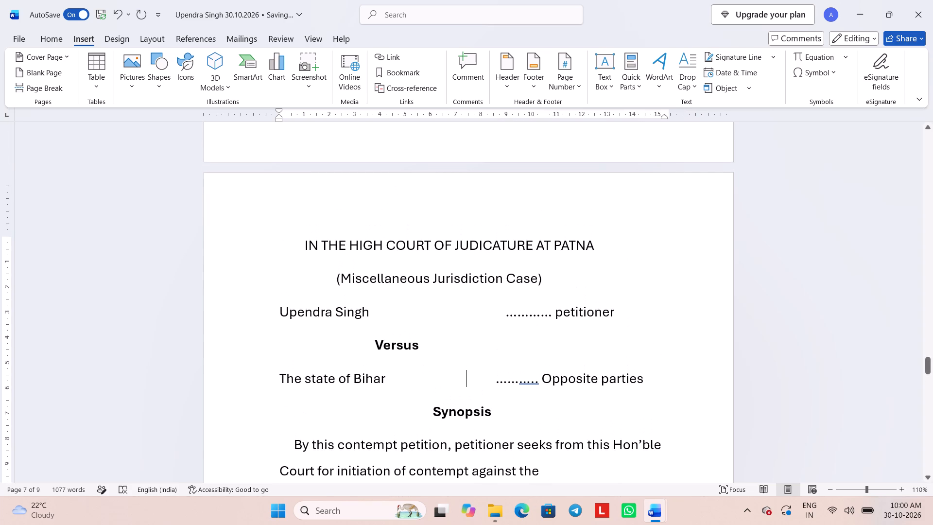
pyautogui.moveTo(558, 279); pyautogui.dragTo(289, 242)
pyautogui.click(294, 224)
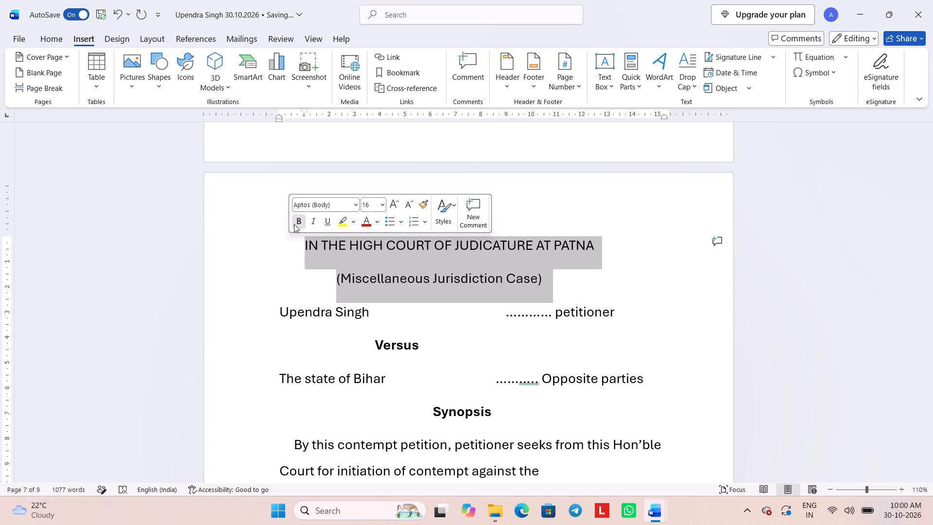
pyautogui.click(386, 337)
# Strip the asterisks and leading spaces from the "AFFIDAVIT" heading and close up the blank space above it, keeping it atop its page.
pyautogui.scroll(-1, 386, 337)
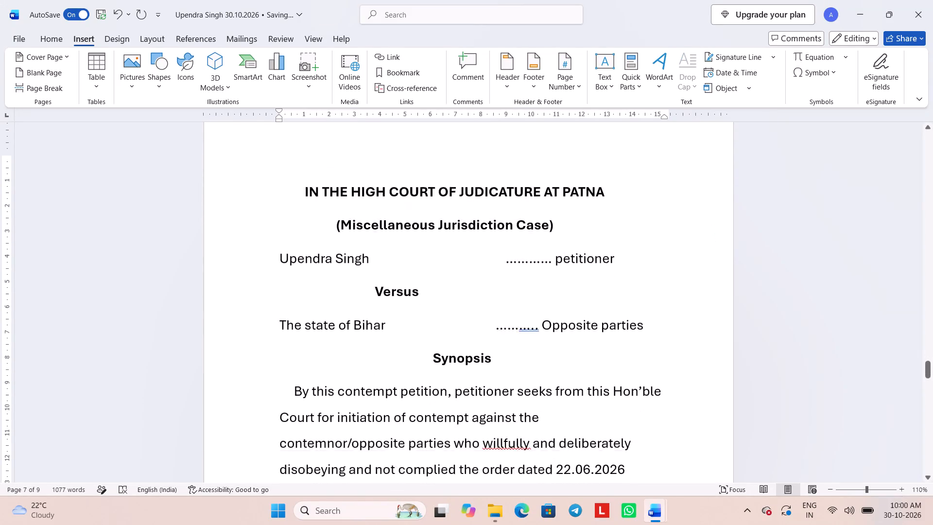
pyautogui.scroll(-2, 386, 337)
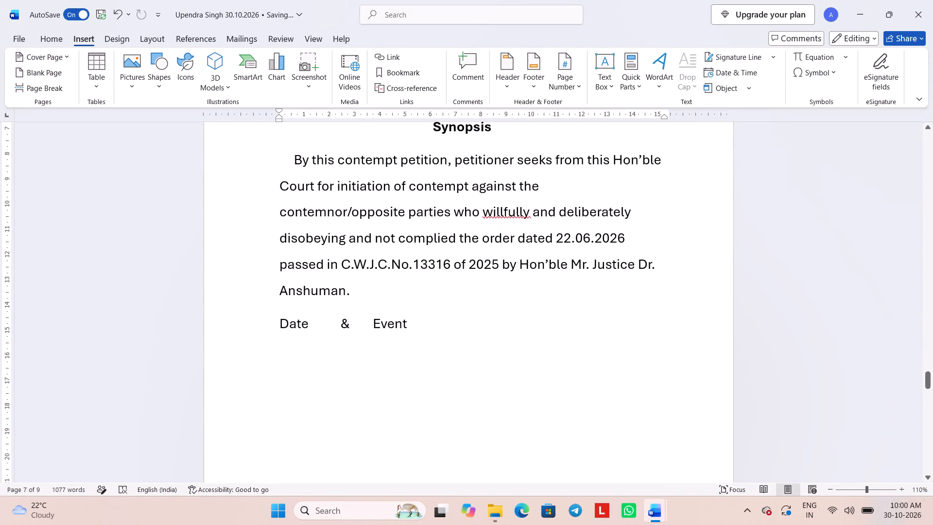
pyautogui.scroll(-6, 386, 337)
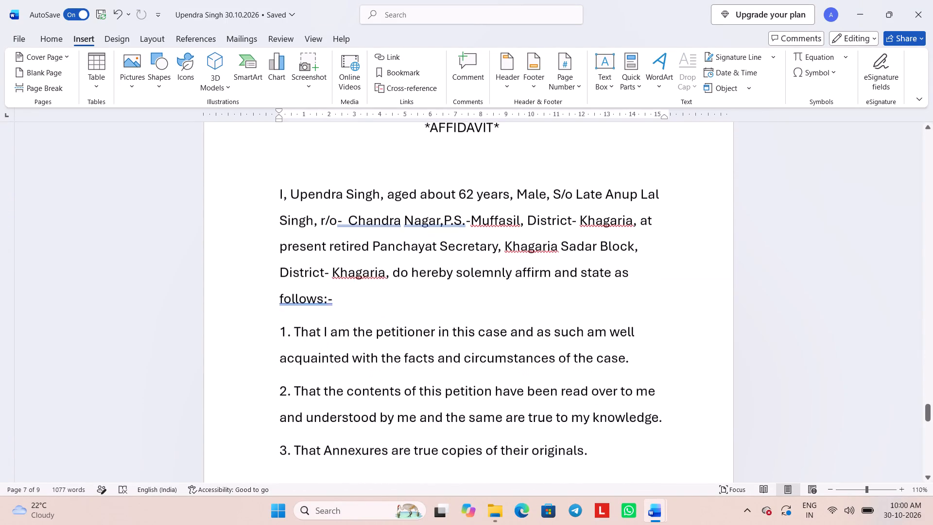
pyautogui.scroll(-1, 386, 337)
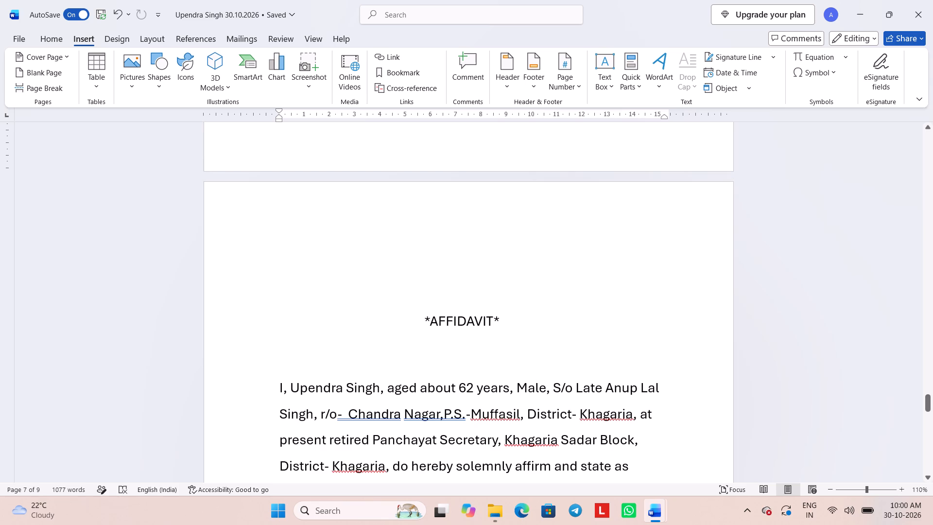
pyautogui.click(430, 326)
pyautogui.moveTo(430, 326); pyautogui.dragTo(421, 326)
pyautogui.press('BackSpace')
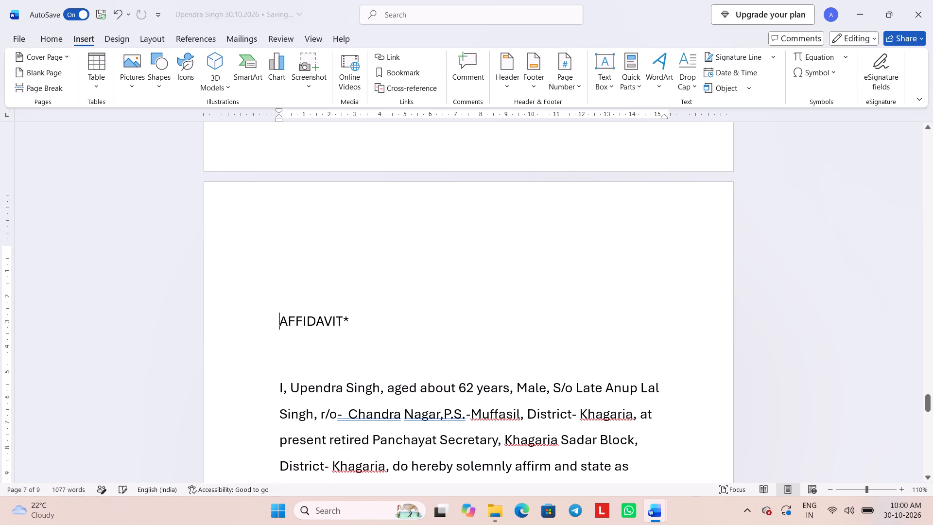
pyautogui.press('BackSpace')
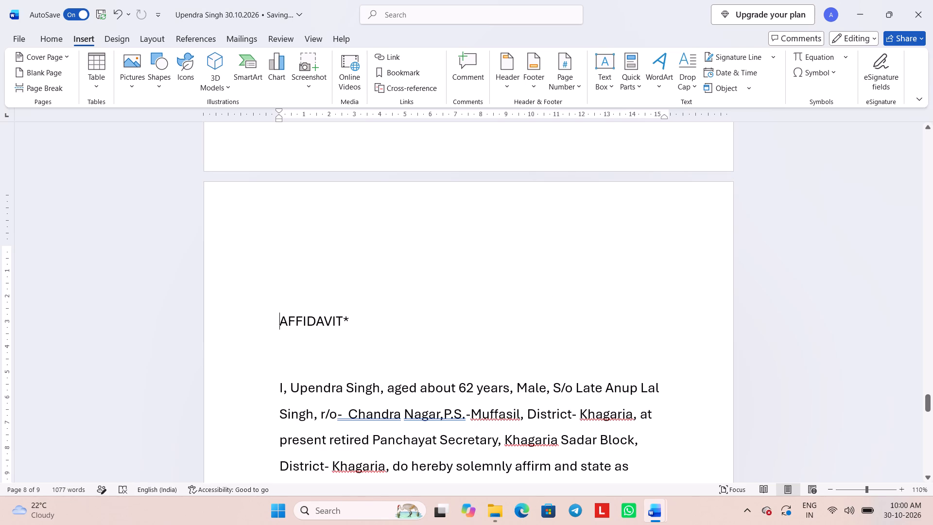
pyautogui.press('BackSpace')
pyautogui.press('BackSpace')
pyautogui.press('Return')
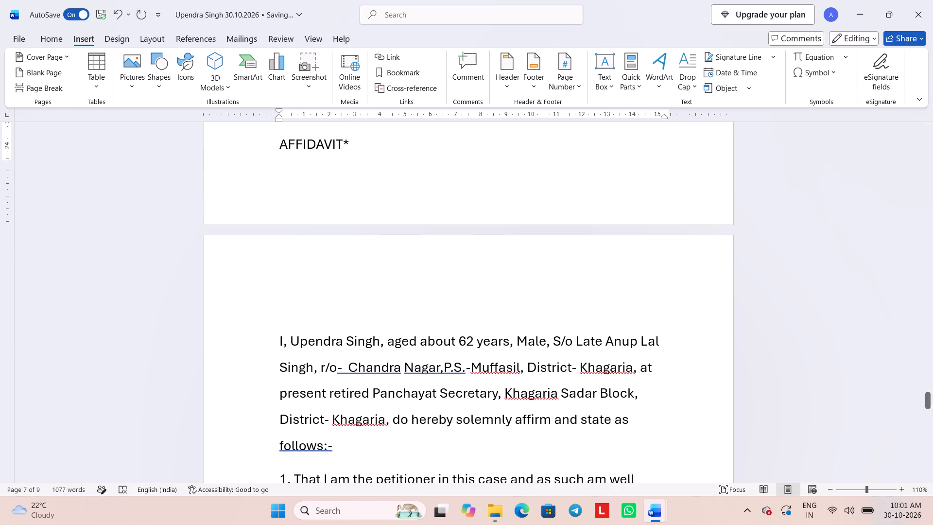
pyautogui.click(360, 310)
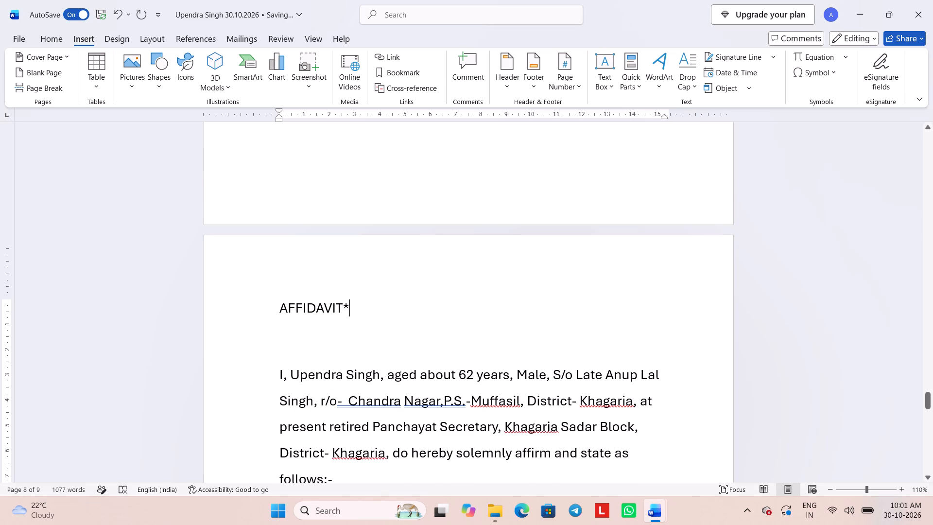
pyautogui.press('BackSpace')
# Make the "AFFIDAVIT" heading bold and set its first-line indent to about 5.25 cm.
pyautogui.moveTo(356, 309); pyautogui.dragTo(265, 308)
pyautogui.click(272, 289)
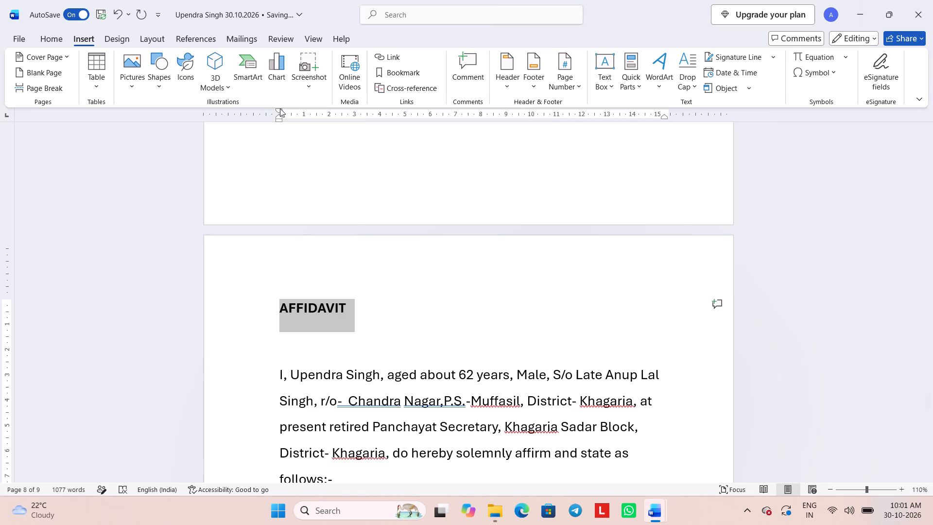
pyautogui.moveTo(280, 108); pyautogui.dragTo(454, 120)
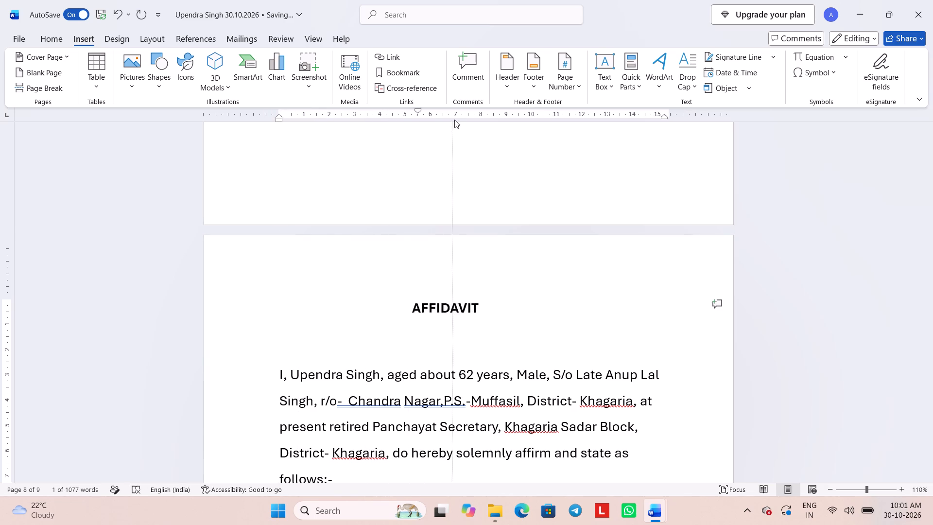
pyautogui.moveTo(454, 120); pyautogui.dragTo(412, 132)
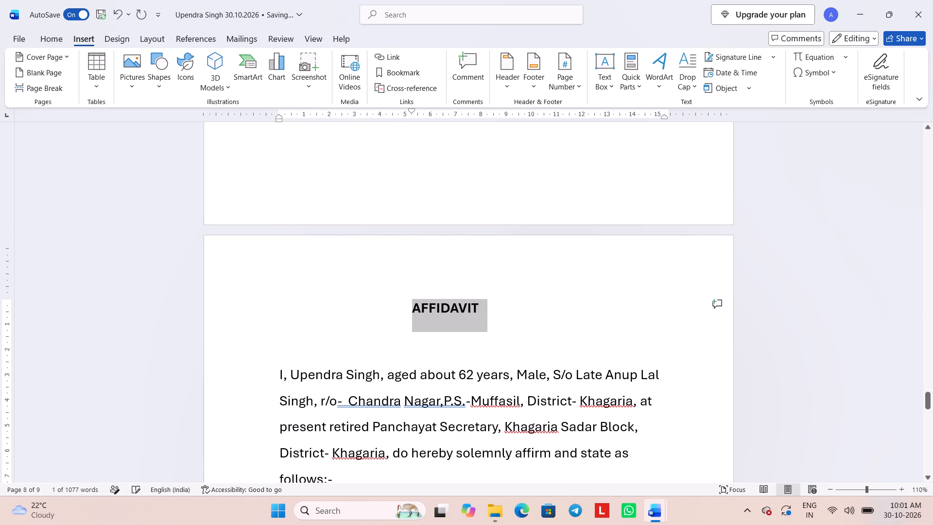
# Delete the empty paragraph between the "AFFIDAVIT" heading and the deponent's opening paragraph.
pyautogui.scroll(-1, 425, 294)
pyautogui.click(441, 307)
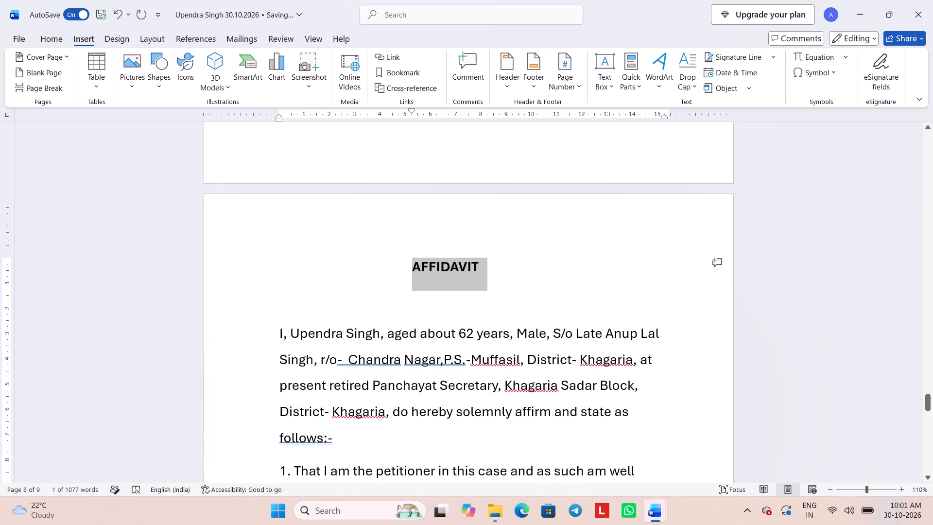
pyautogui.press('BackSpace')
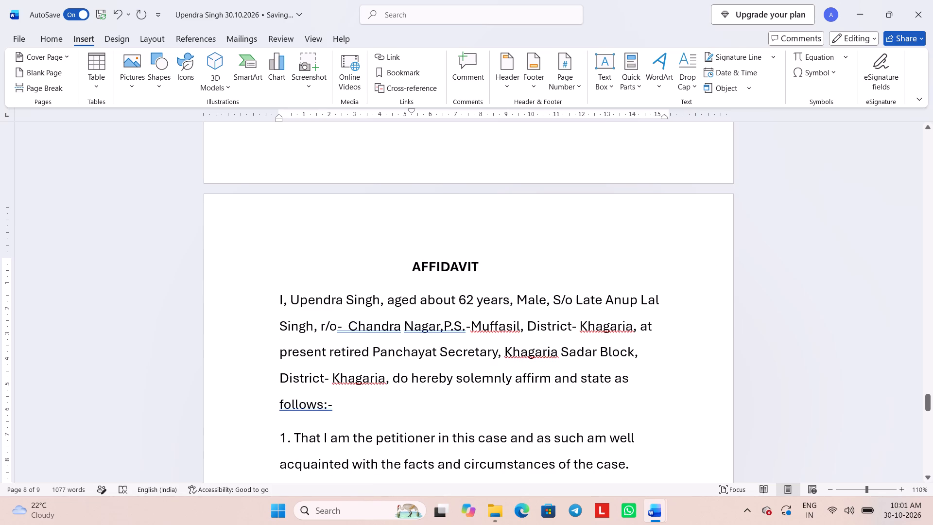
# Replace the empty lines and leading spaces between affidavit point 3 and the index section's High Court heading with a page break.
pyautogui.scroll(-5, 454, 302)
pyautogui.scroll(1, 454, 302)
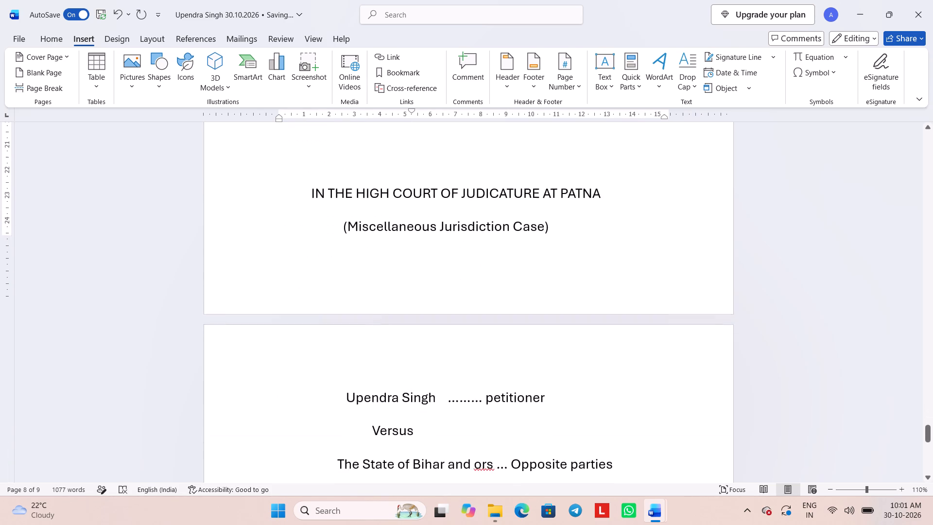
pyautogui.scroll(1, 454, 302)
pyautogui.hscroll(1, 323, 296)
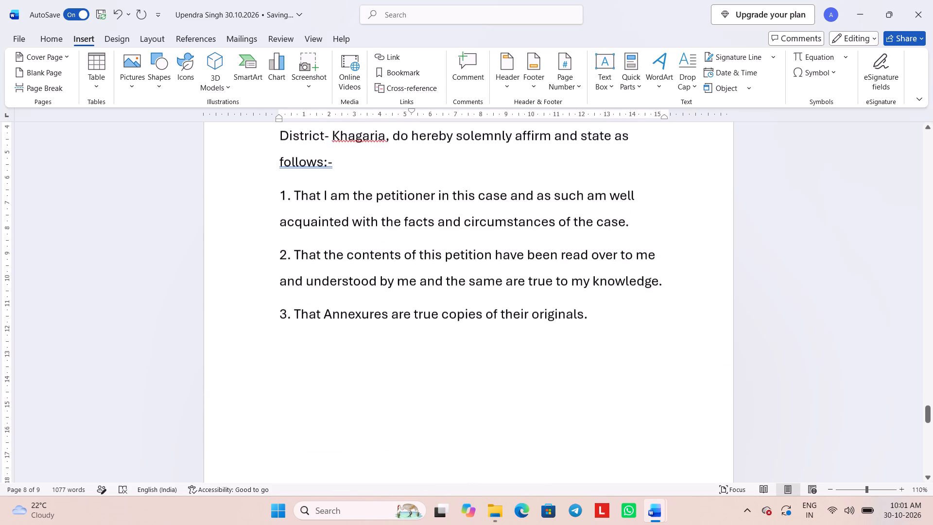
pyautogui.hscroll(1, 323, 296)
pyautogui.moveTo(309, 308); pyautogui.dragTo(301, 286)
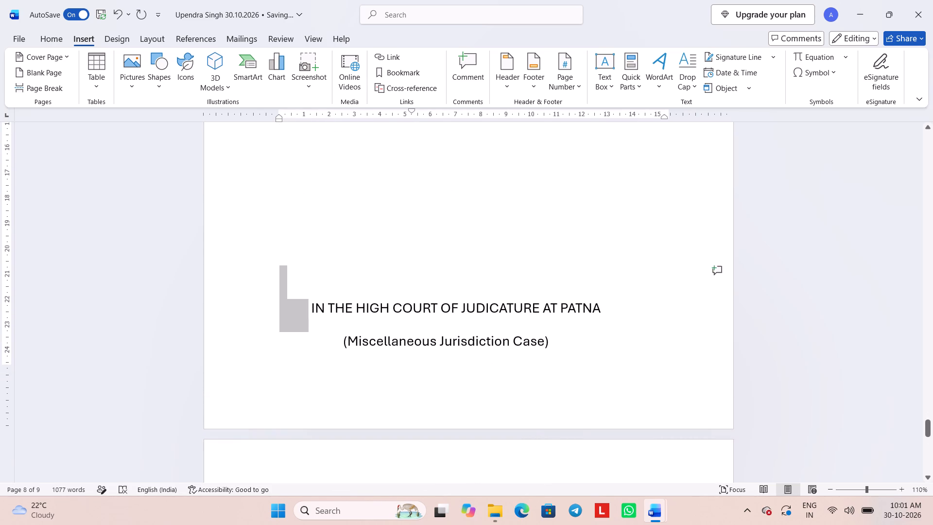
pyautogui.moveTo(301, 286); pyautogui.dragTo(639, 232)
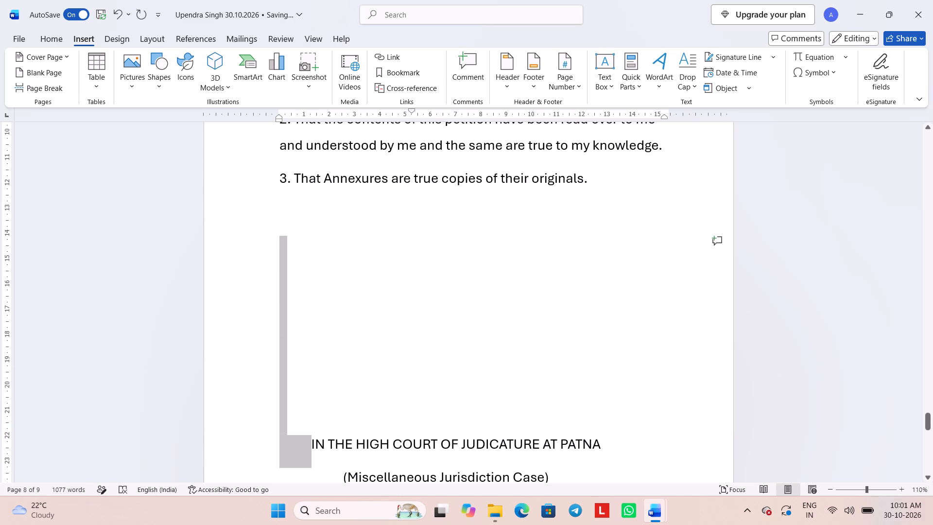
pyautogui.moveTo(639, 232); pyautogui.dragTo(671, 192)
pyautogui.press('BackSpace')
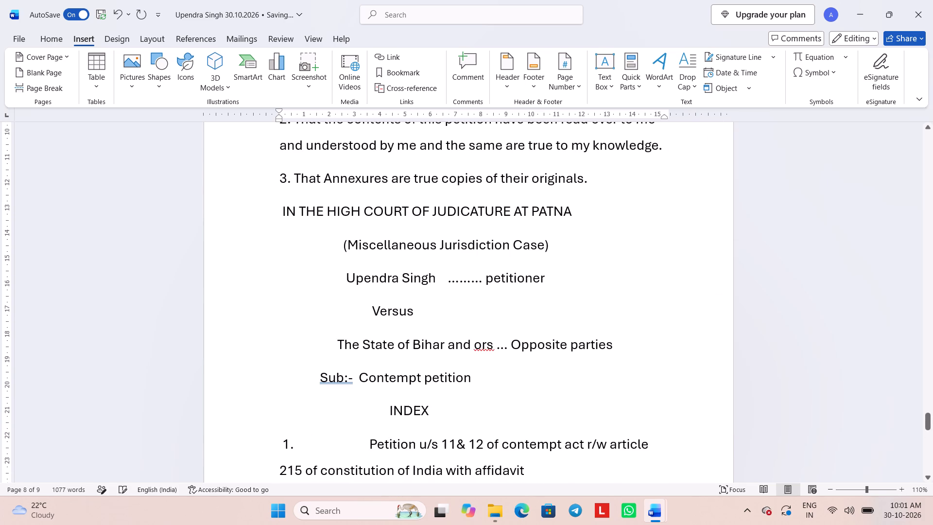
pyautogui.press('Delete')
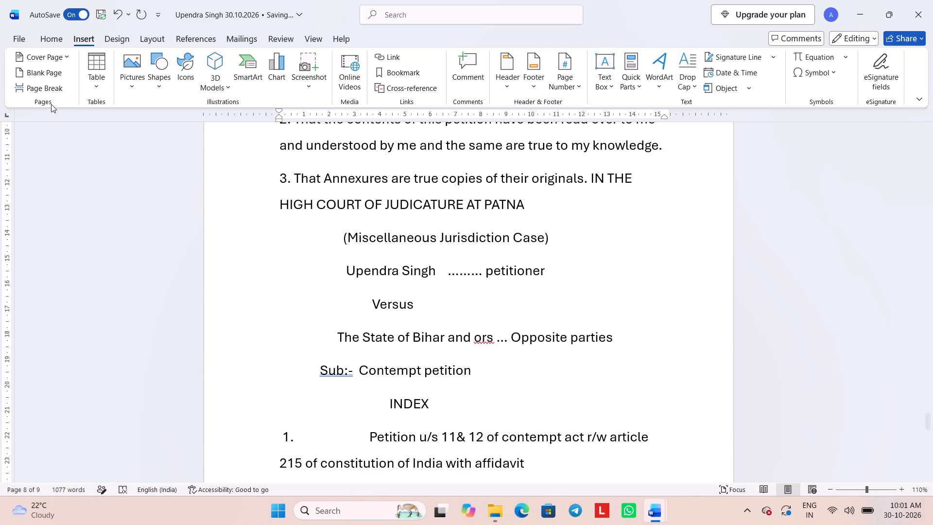
pyautogui.click(52, 89)
# Replace the leading spaces before "Versus" on the synopsis page with a first-line indent of about 5 cm.
pyautogui.scroll(-2, 379, 356)
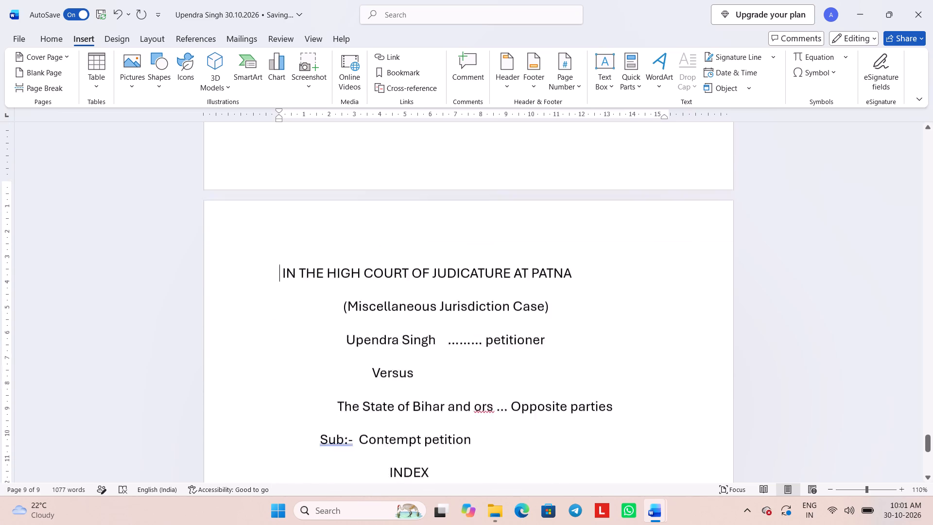
pyautogui.scroll(-3, 379, 356)
pyautogui.scroll(5, 379, 356)
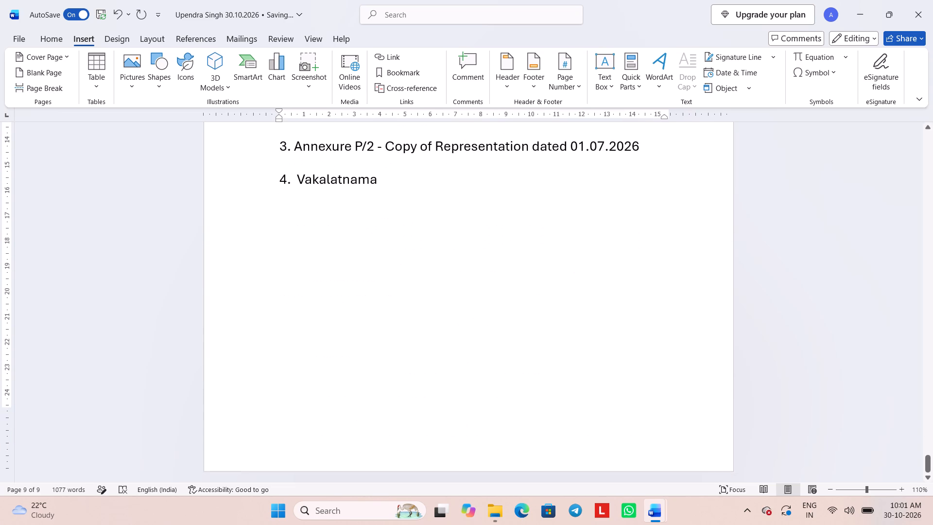
pyautogui.scroll(5, 379, 356)
pyautogui.scroll(-1, 379, 356)
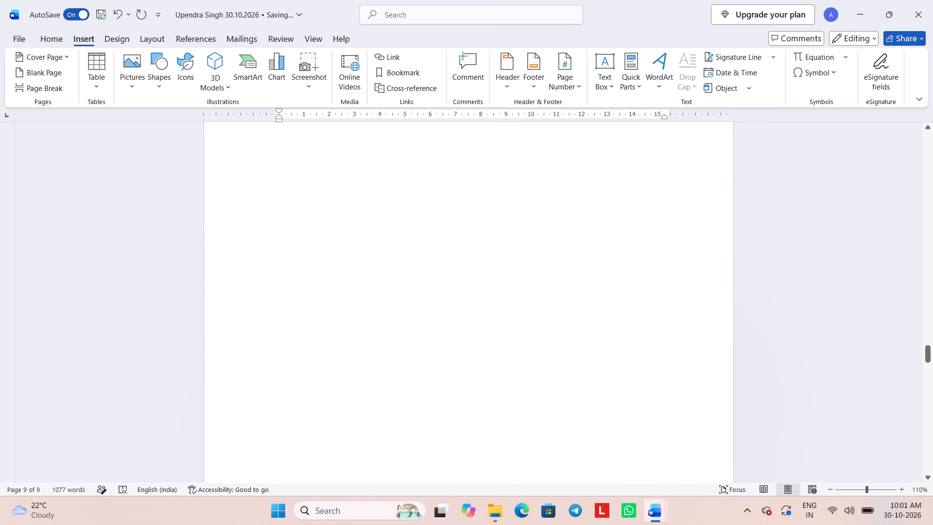
pyautogui.scroll(-2, 379, 356)
pyautogui.scroll(1, 379, 356)
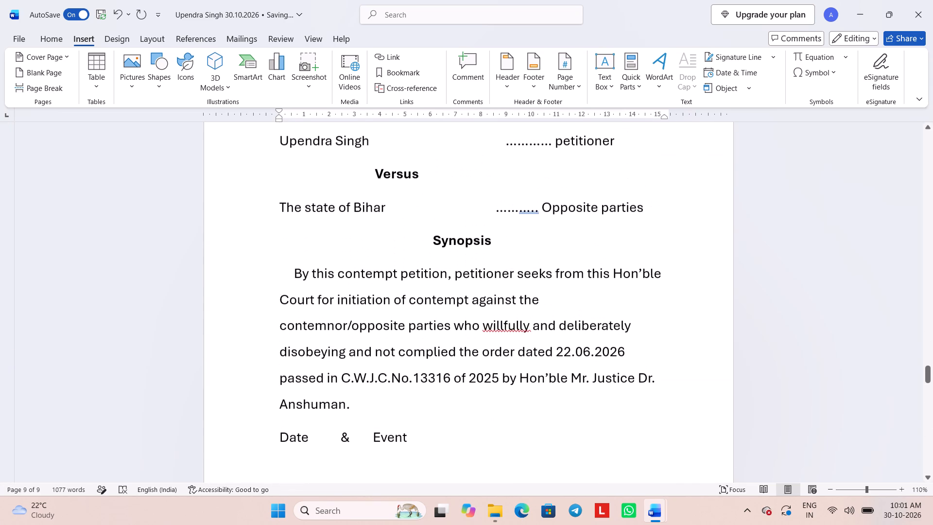
pyautogui.scroll(2, 379, 356)
pyautogui.scroll(1, 397, 393)
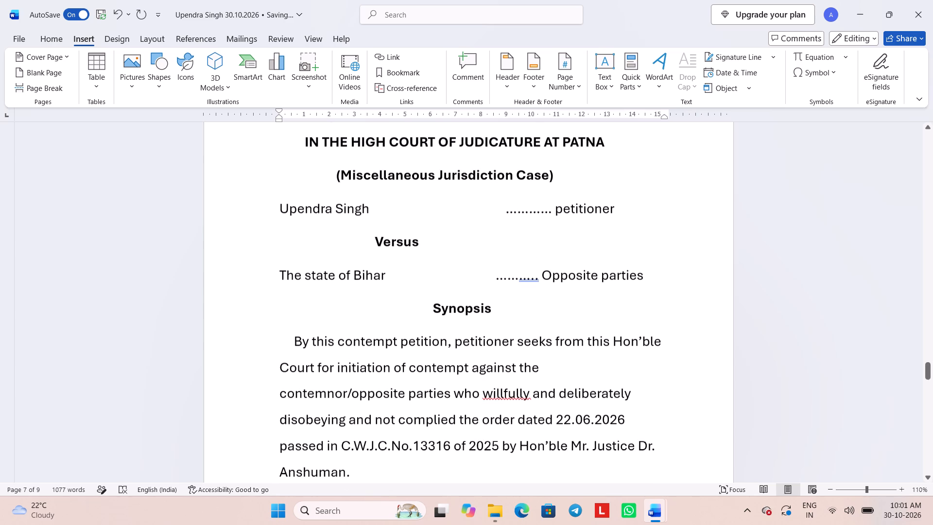
pyautogui.click(364, 256)
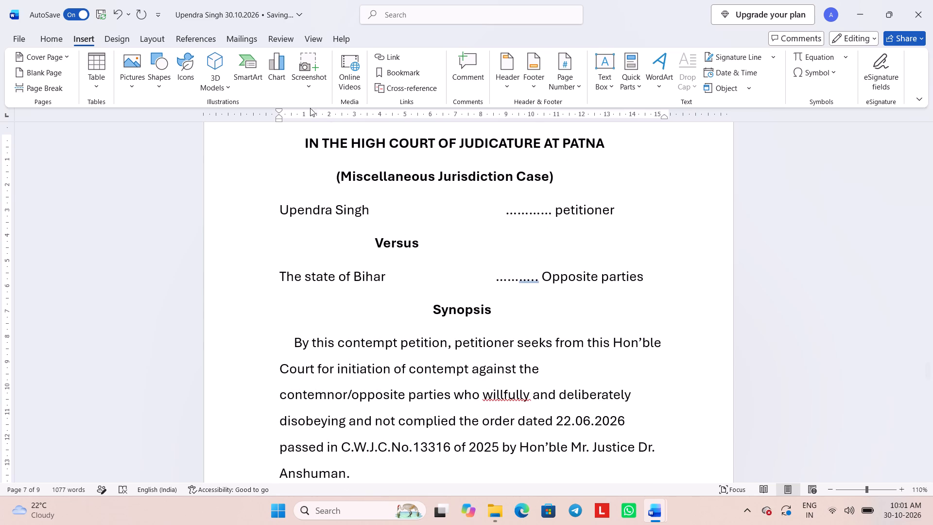
pyautogui.moveTo(376, 247); pyautogui.dragTo(432, 218)
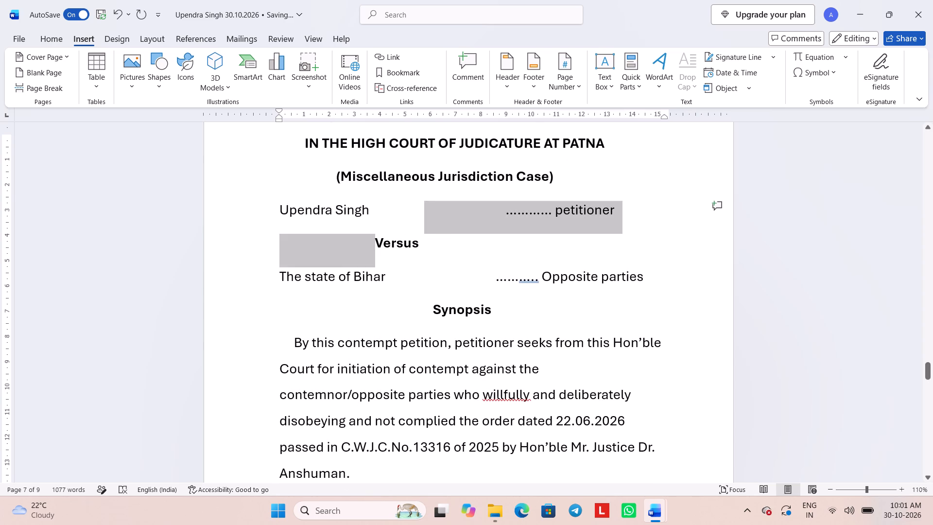
pyautogui.moveTo(432, 218); pyautogui.dragTo(650, 225)
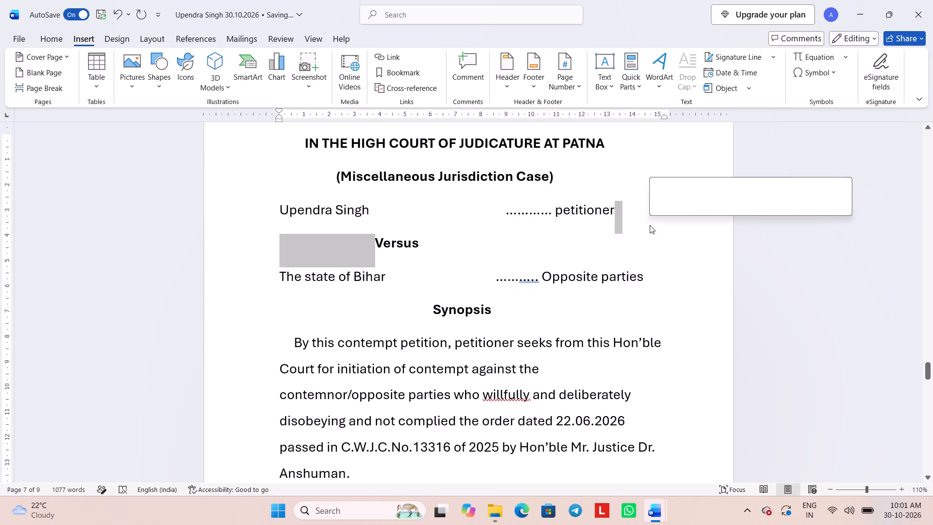
pyautogui.press('BackSpace')
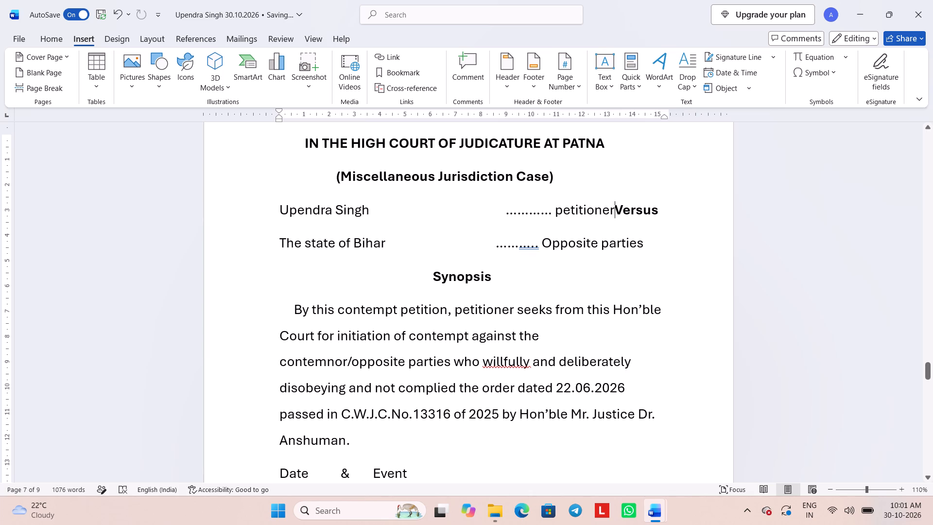
pyautogui.press('Return')
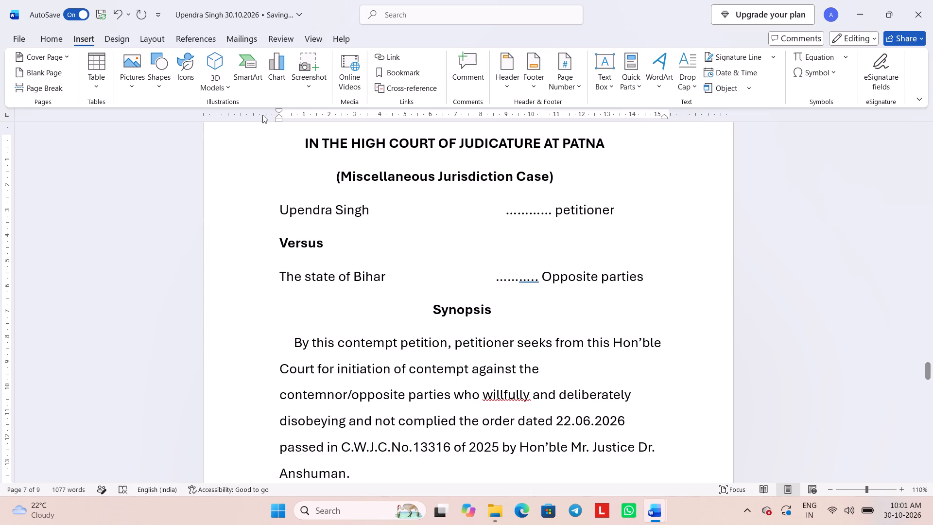
pyautogui.moveTo(278, 110); pyautogui.dragTo(395, 137)
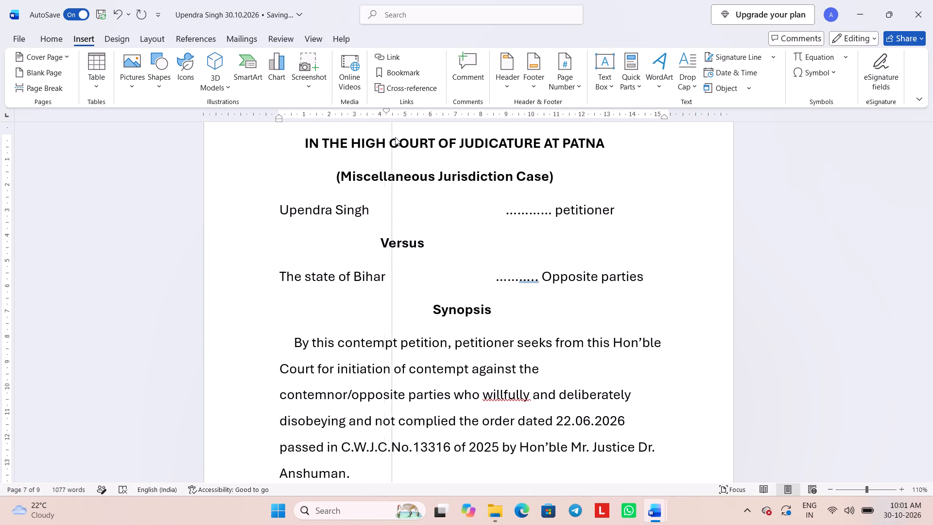
pyautogui.moveTo(395, 137); pyautogui.dragTo(405, 141)
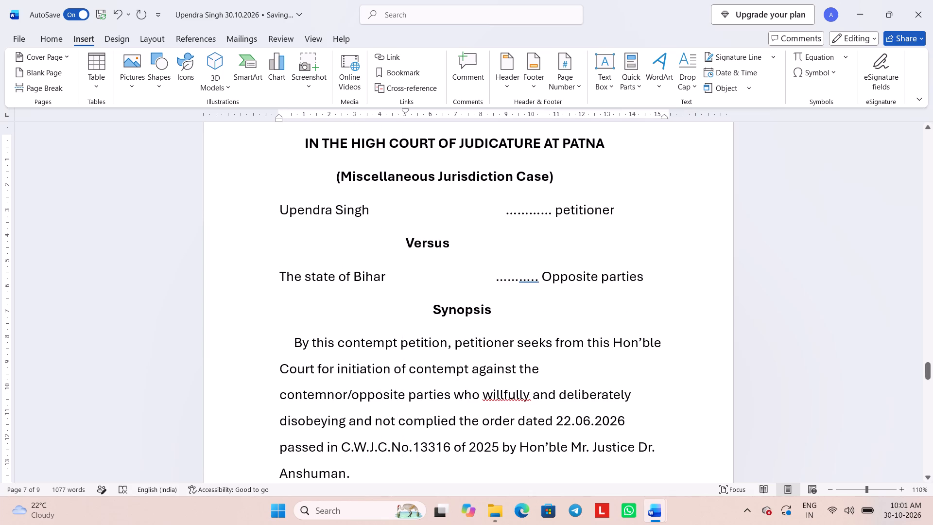
# Remove some of the leading spaces before the "Synopsis" heading so it sits closer beneath "Versus".
pyautogui.click(434, 314)
pyautogui.moveTo(434, 314); pyautogui.dragTo(416, 315)
pyautogui.press('BackSpace')
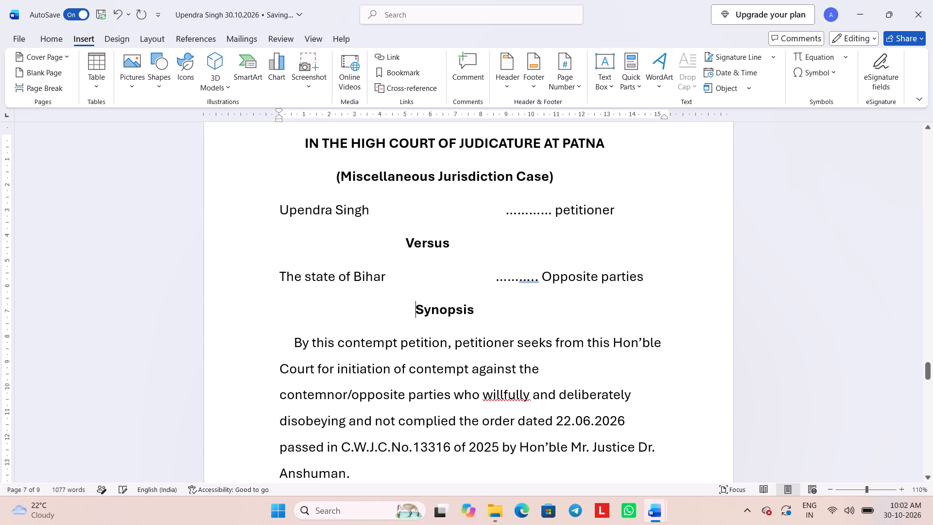
# Launch a separate Word window, search the saved files for "date" and open the "Date and Event" document.
pyautogui.scroll(-1, 415, 317)
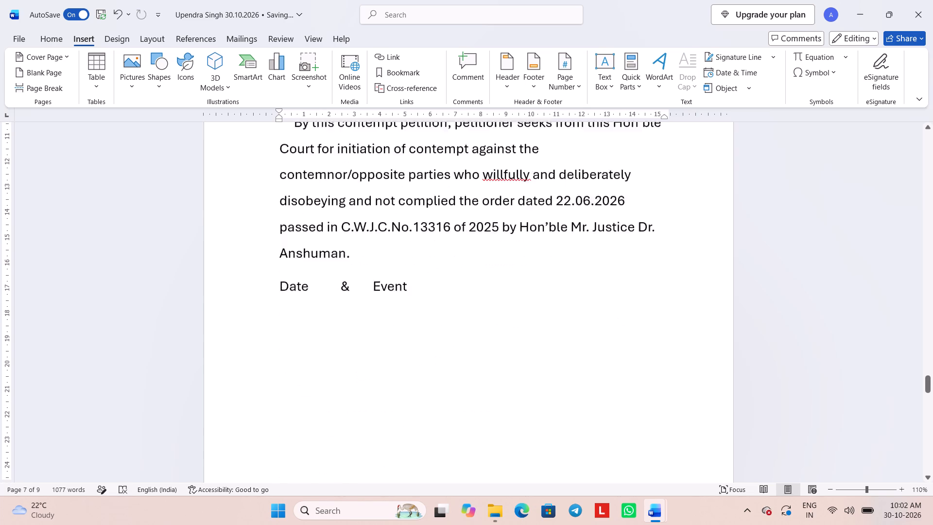
pyautogui.scroll(-1, 415, 317)
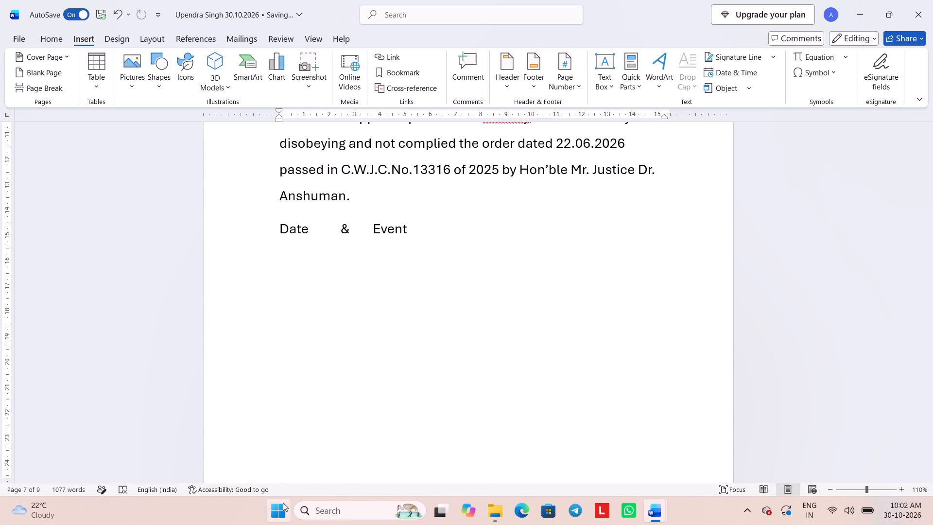
pyautogui.click(283, 503)
pyautogui.click(346, 411)
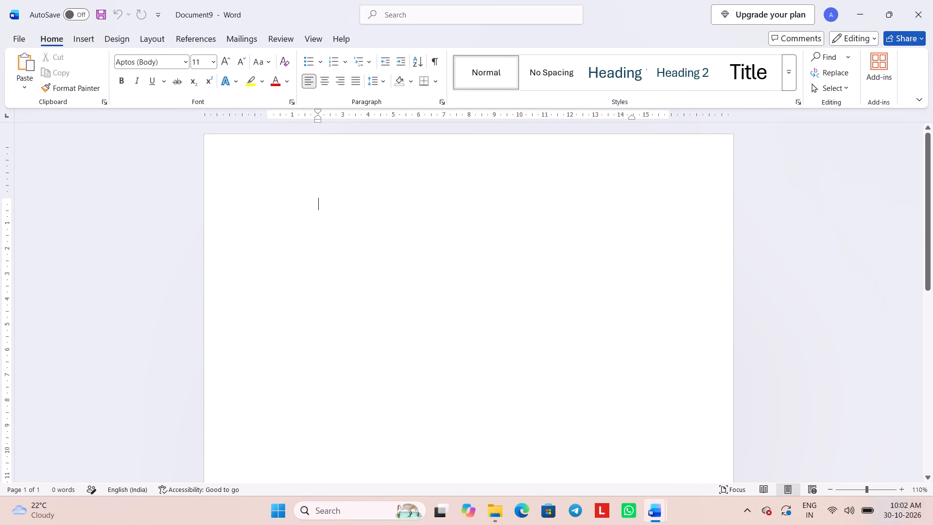
pyautogui.click(21, 42)
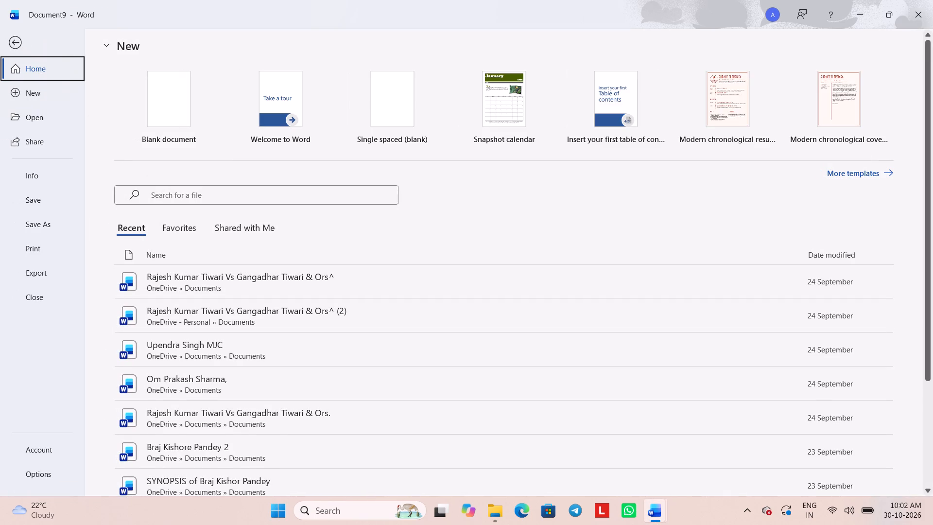
pyautogui.click(160, 196)
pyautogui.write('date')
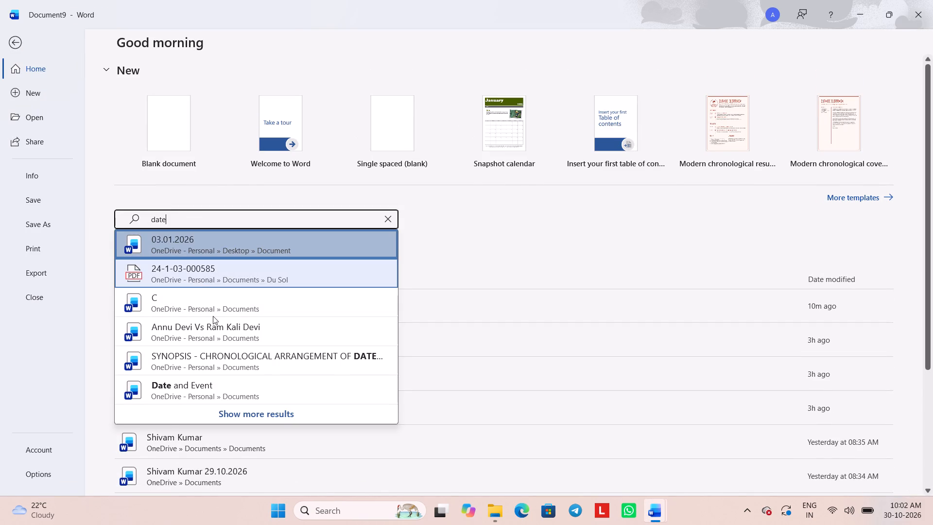
pyautogui.click(220, 382)
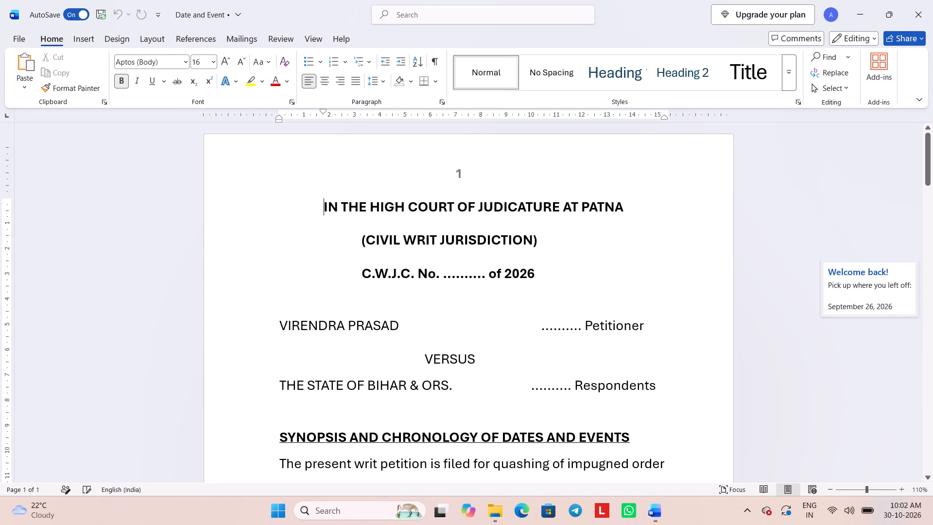
# Copy the "LIST OF DATES AND EVENTS" heading with its table down through the "Before PACS Election, 2024" row, and close the document.
pyautogui.scroll(-3, 330, 374)
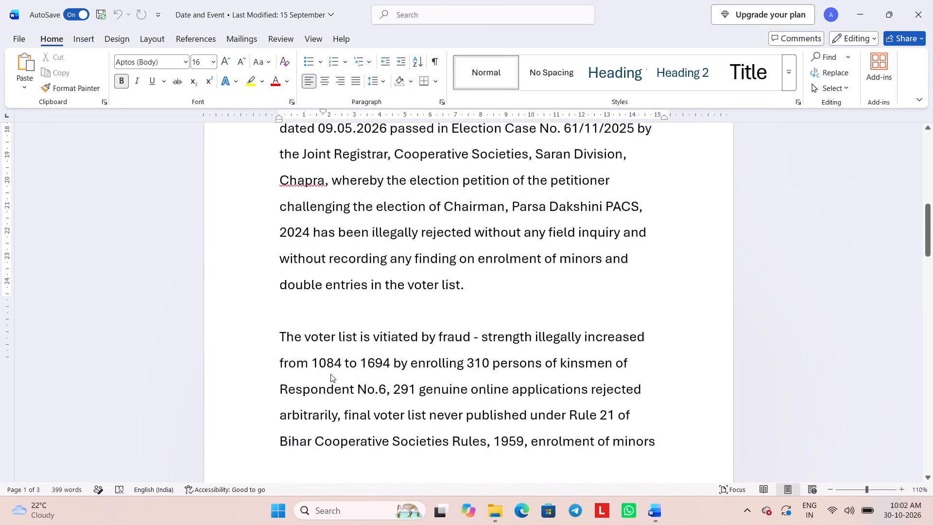
pyautogui.scroll(-6, 330, 374)
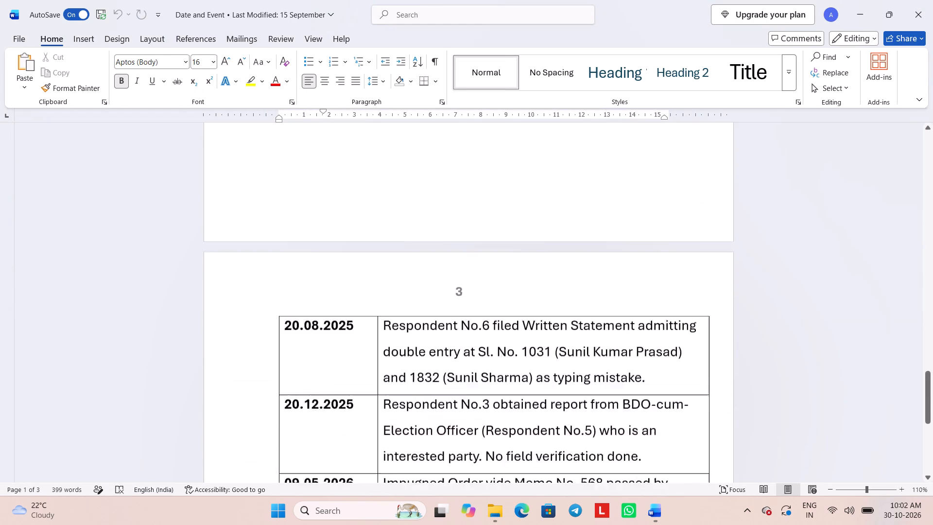
pyautogui.scroll(-3, 330, 374)
pyautogui.scroll(1, 330, 374)
pyautogui.scroll(-1, 330, 374)
pyautogui.scroll(2, 330, 374)
pyautogui.scroll(-1, 330, 374)
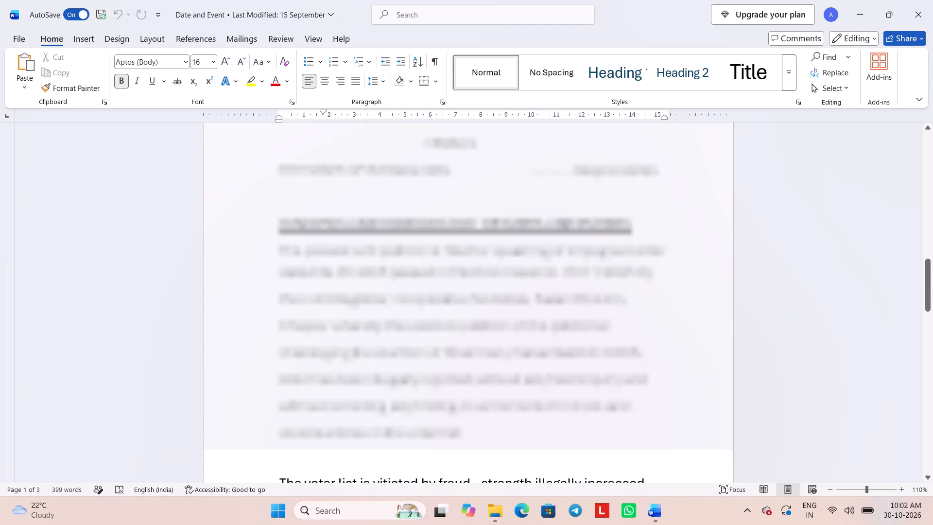
pyautogui.scroll(-1, 330, 374)
pyautogui.scroll(2, 330, 374)
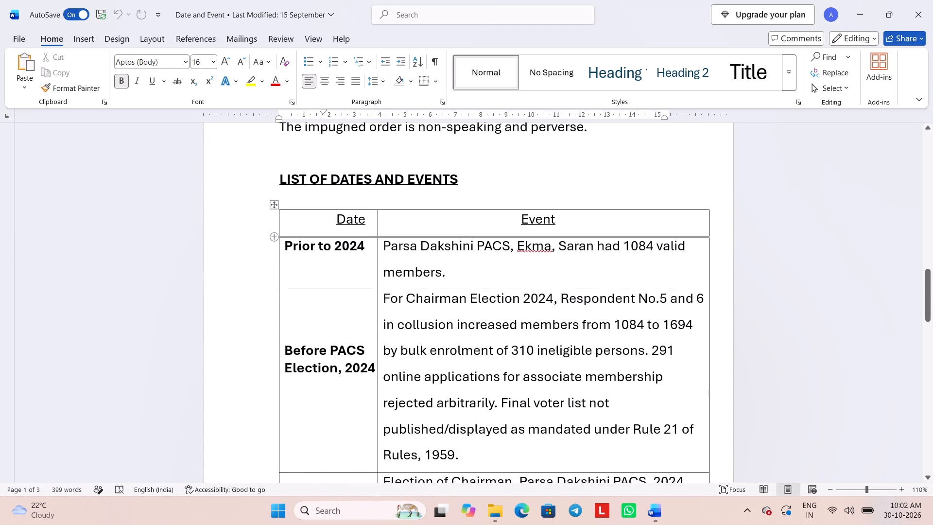
pyautogui.moveTo(250, 192); pyautogui.dragTo(497, 429)
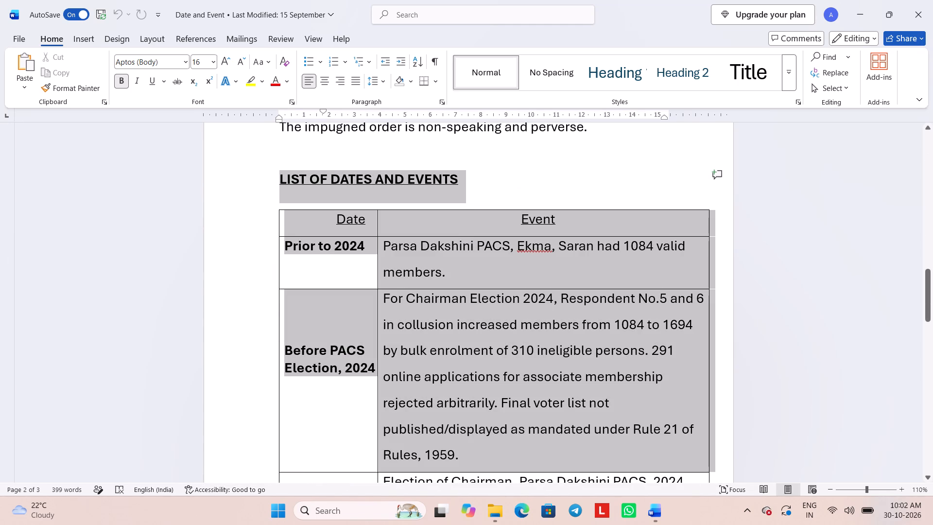
pyautogui.moveTo(497, 429); pyautogui.dragTo(641, 409)
pyautogui.moveTo(641, 409); pyautogui.dragTo(641, 409)
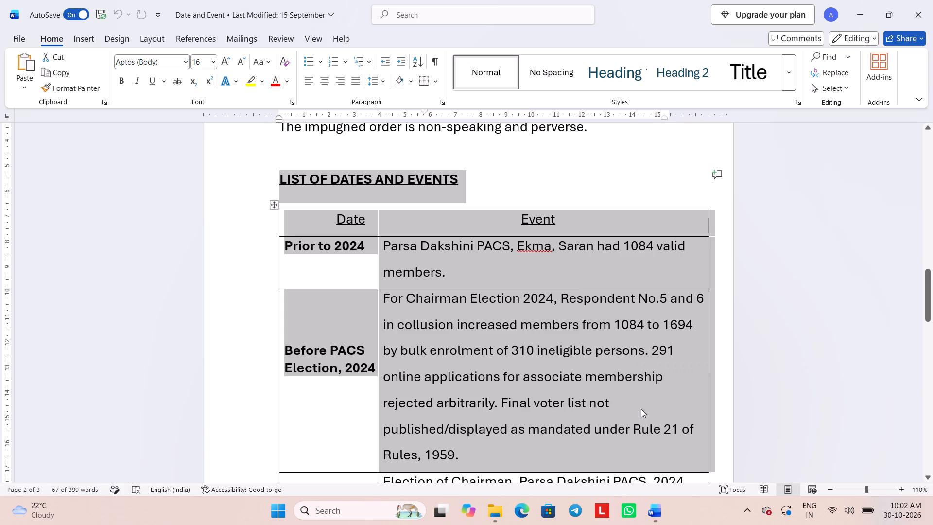
pyautogui.hotkey('ctrl', 'c')
pyautogui.hotkey('ctrl', 'c')
pyautogui.hotkey('ctrl', 'c')
pyautogui.click(932, 0)
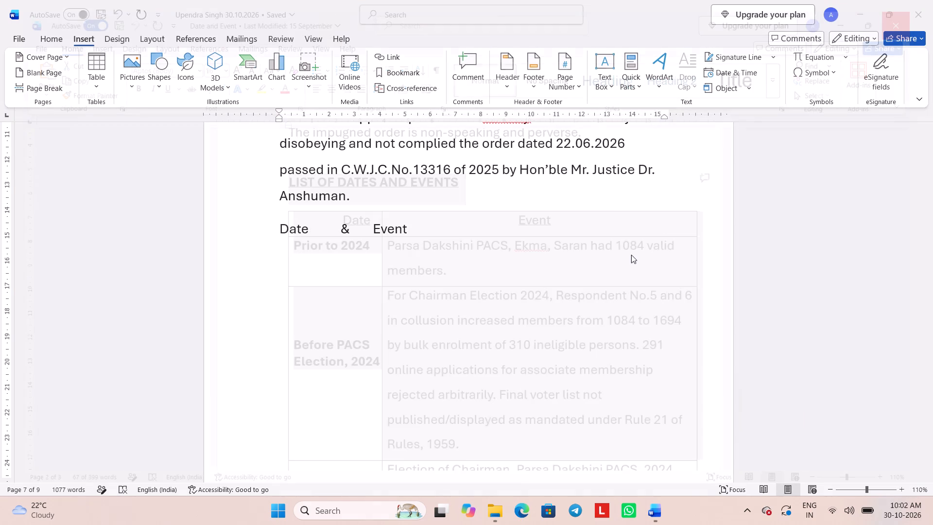
# Search the saved files for "date and event" from a separate Word window, and close that window.
pyautogui.click(276, 524)
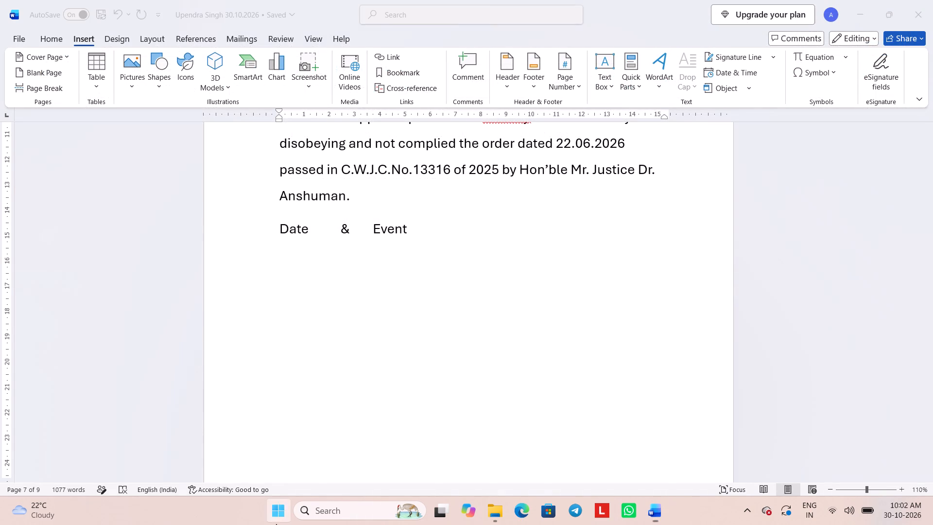
pyautogui.click(326, 417)
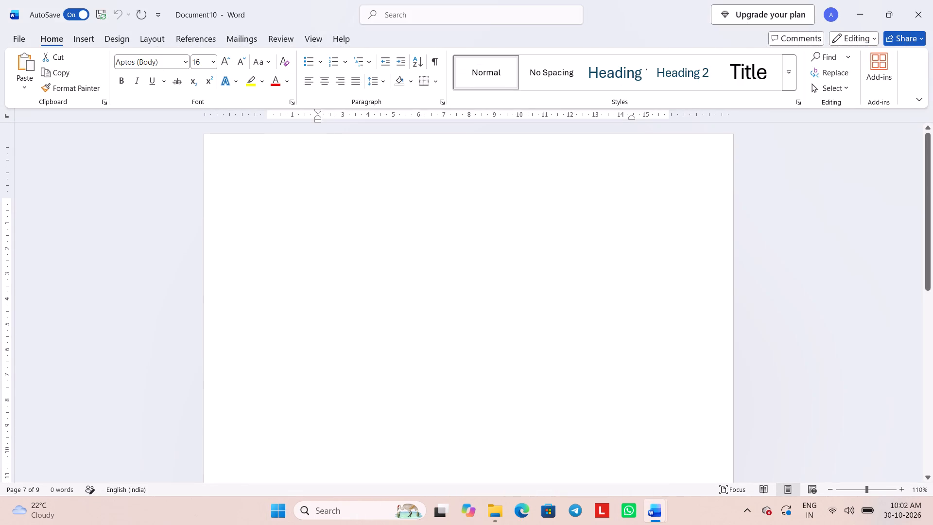
pyautogui.click(27, 40)
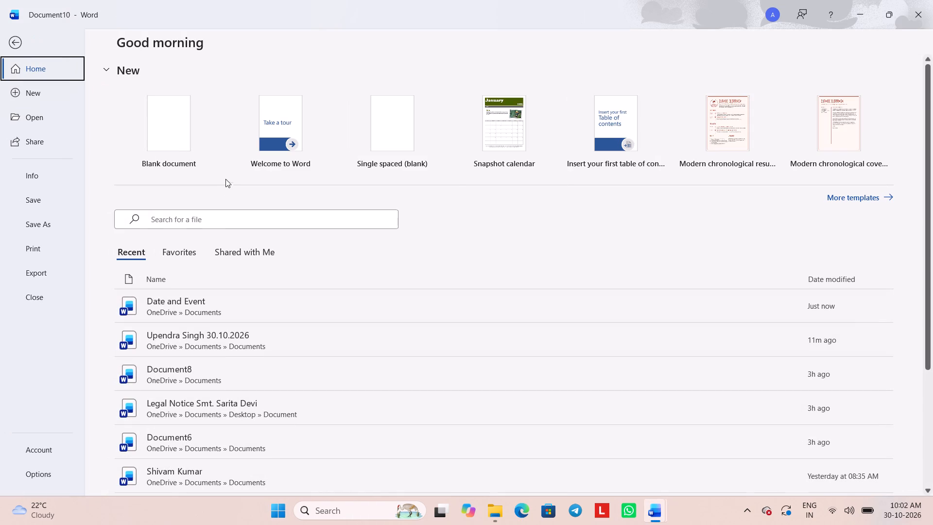
pyautogui.click(231, 225)
pyautogui.click(223, 222)
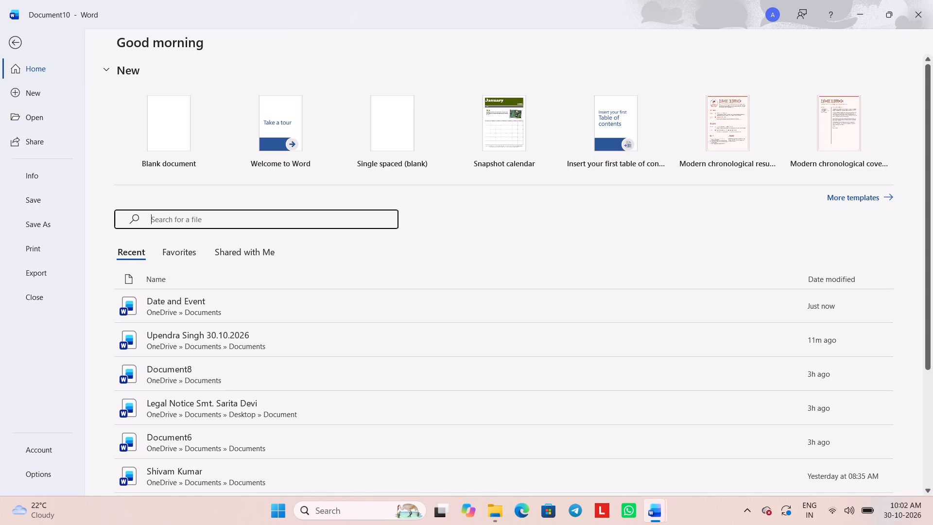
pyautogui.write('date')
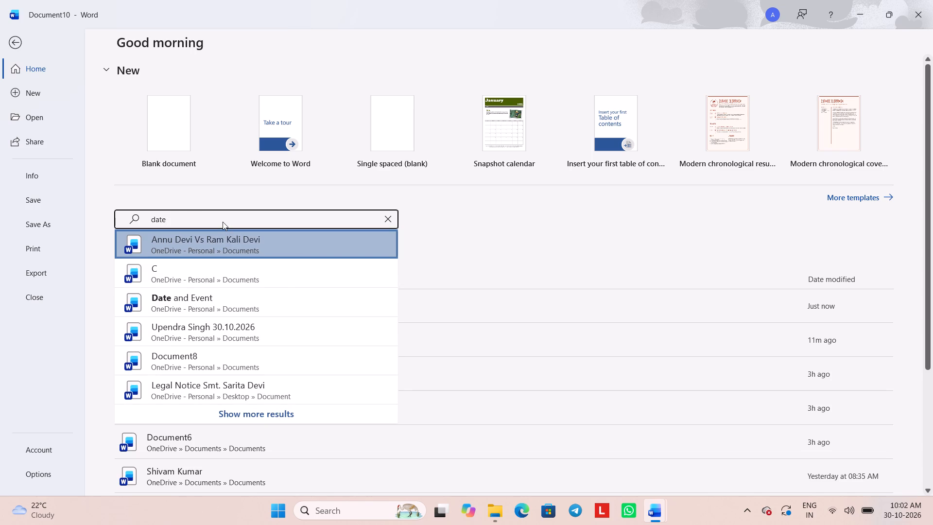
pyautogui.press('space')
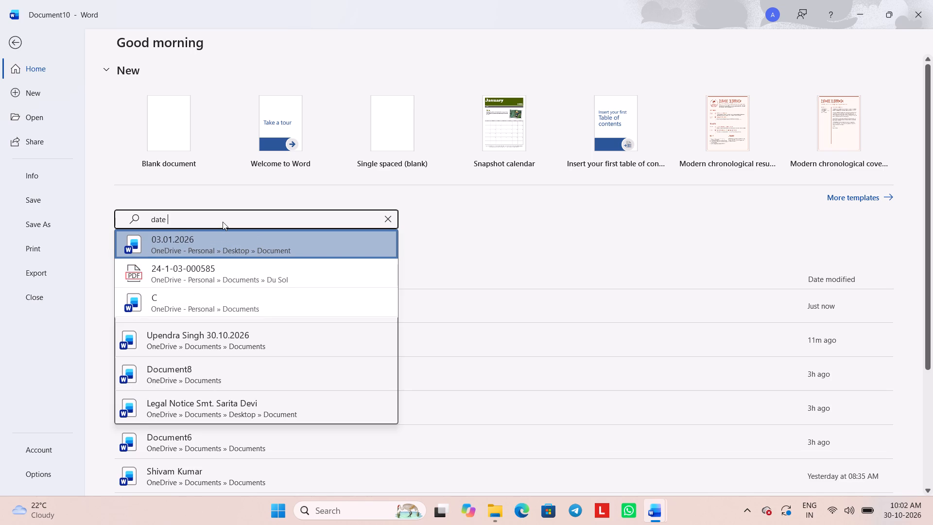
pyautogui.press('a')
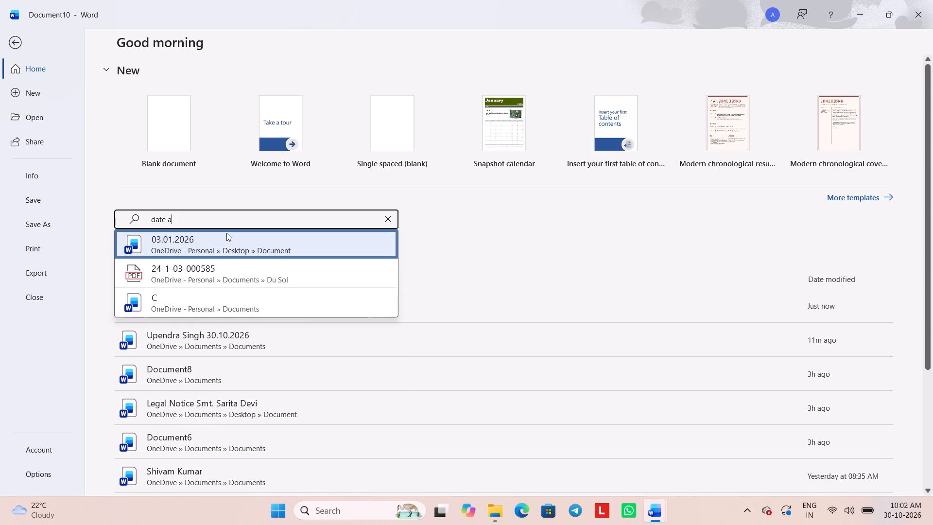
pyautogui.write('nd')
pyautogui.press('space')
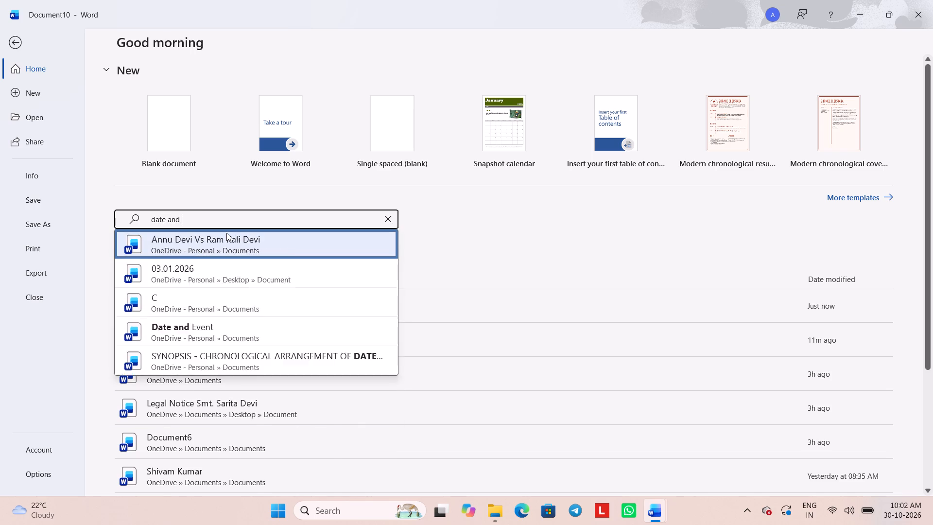
pyautogui.scroll(-1, 229, 307)
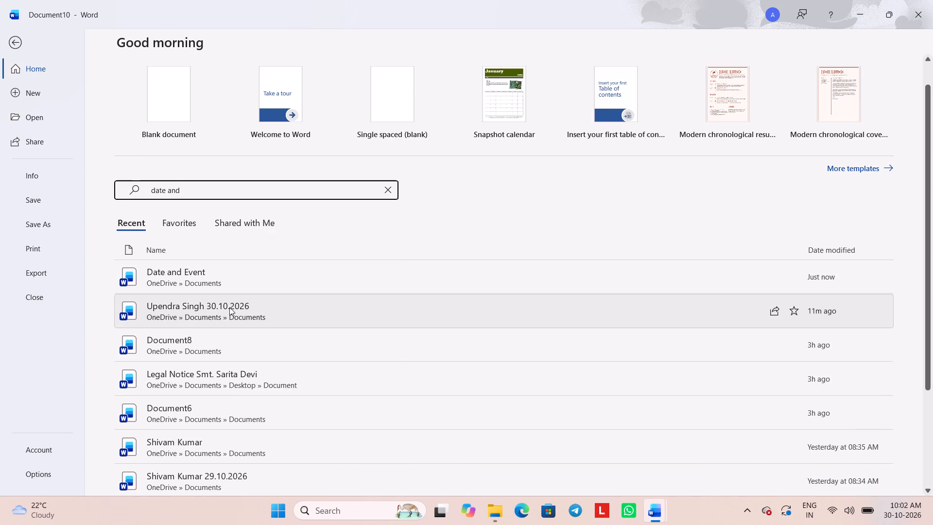
pyautogui.click(232, 191)
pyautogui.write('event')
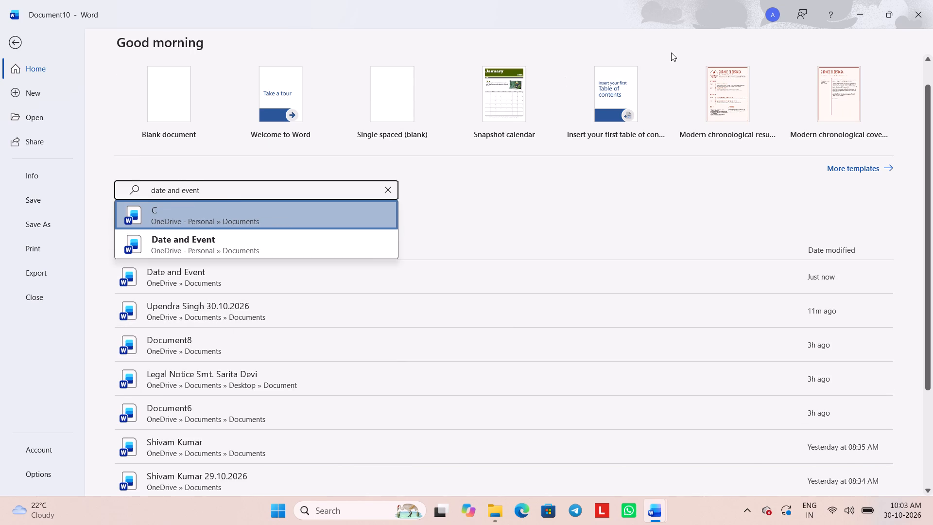
pyautogui.click(922, 12)
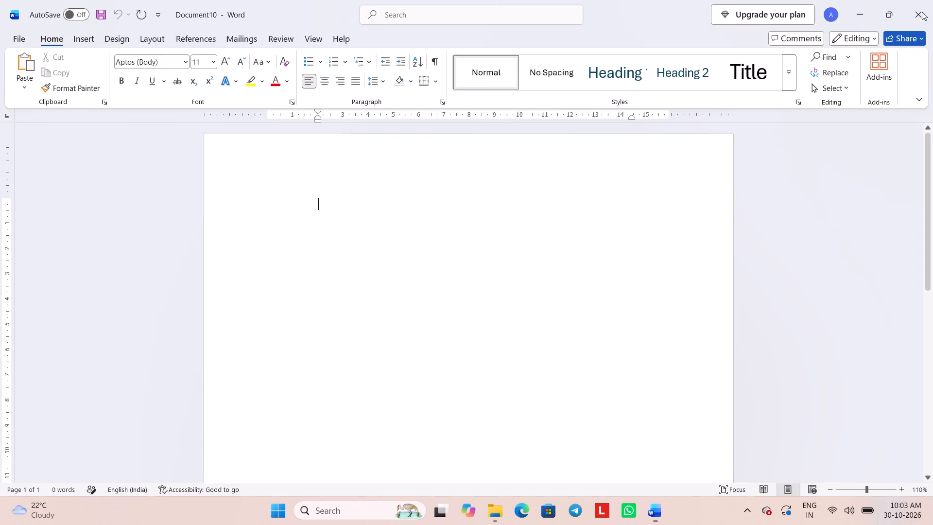
# Paste the copied "LIST OF DATES AND EVENTS" heading and table below the synopsis paragraph, replacing the "Date & Event" line.
pyautogui.click(583, 277)
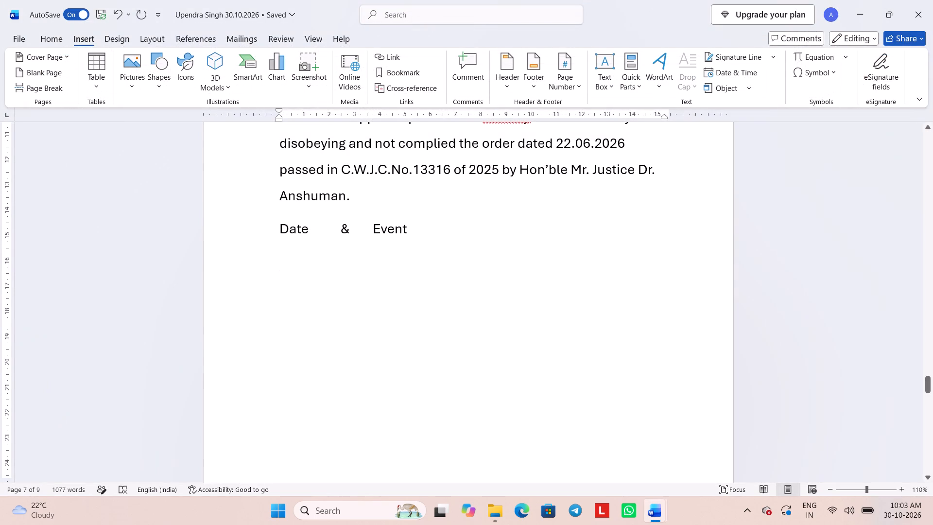
pyautogui.hotkey('ctrl', 'v')
pyautogui.scroll(1, 583, 277)
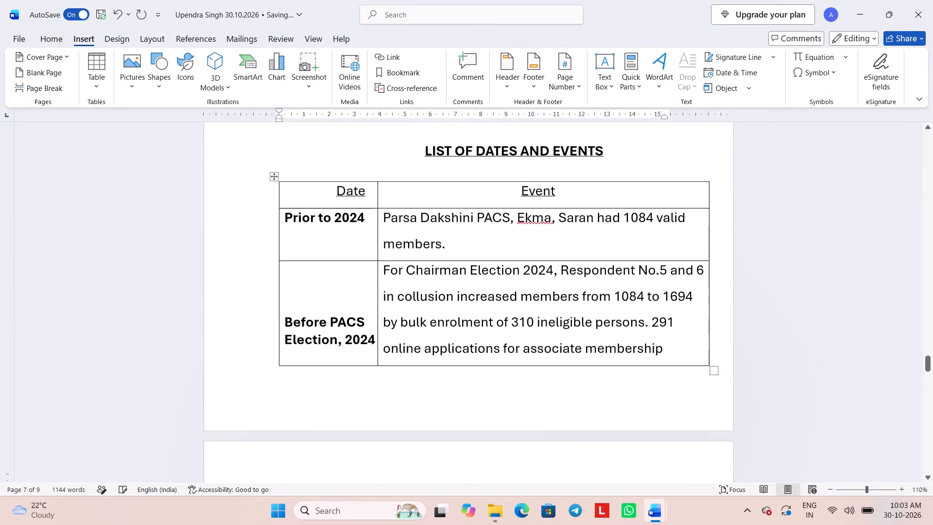
pyautogui.scroll(2, 583, 277)
pyautogui.moveTo(460, 203); pyautogui.dragTo(362, 168)
pyautogui.press('BackSpace')
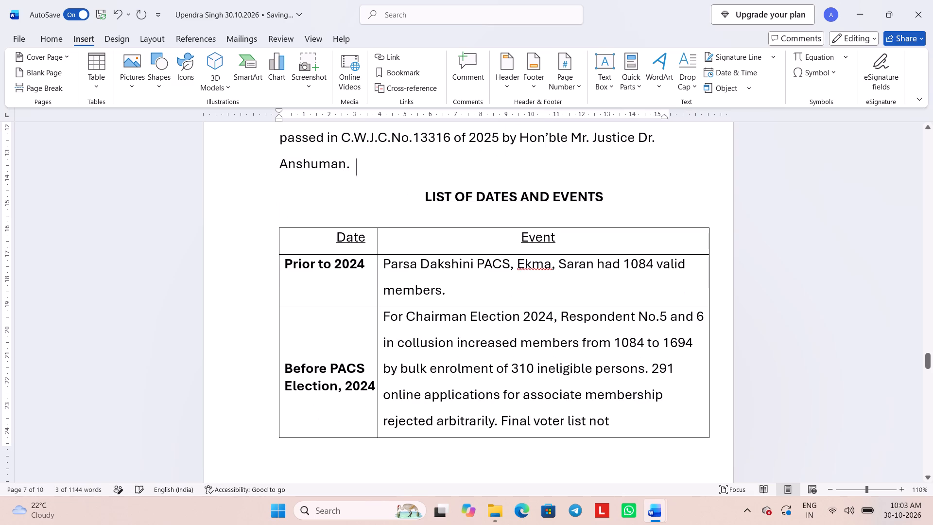
# Remove the leading gap before the "LIST OF DATES AND EVENTS" heading and give it a first-line indent of about 4.5 cm.
pyautogui.click(416, 196)
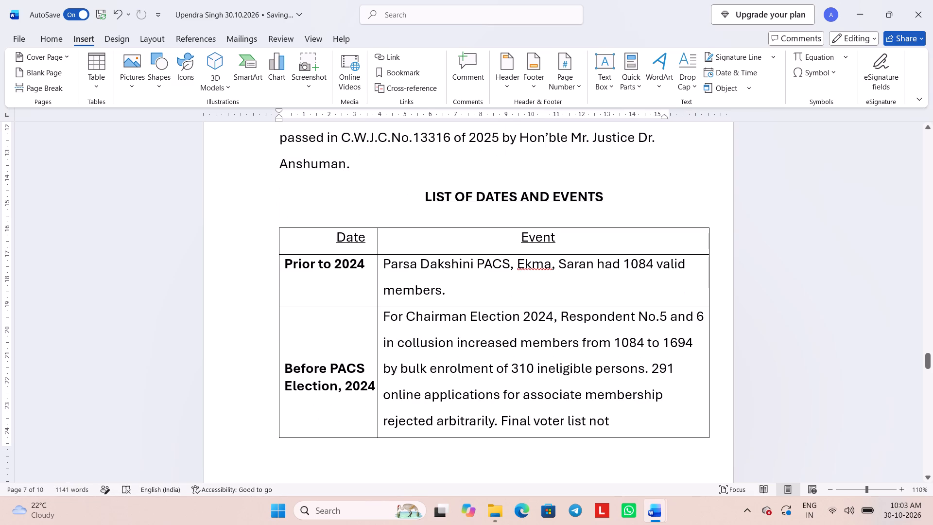
pyautogui.press('BackSpace')
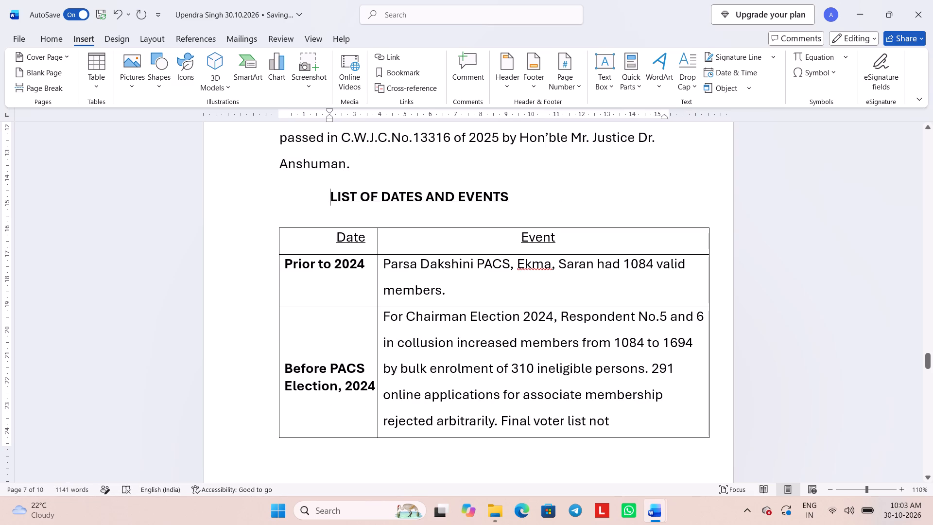
pyautogui.moveTo(329, 108); pyautogui.dragTo(372, 117)
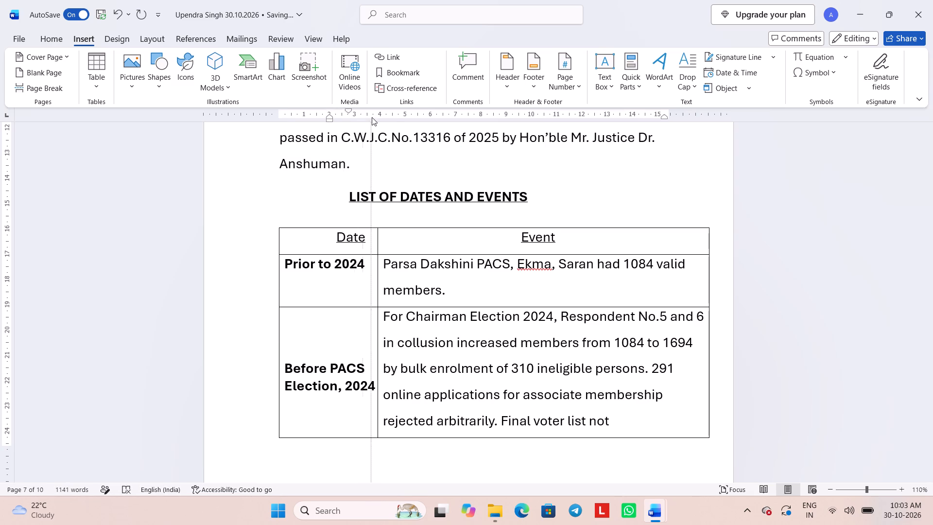
pyautogui.moveTo(372, 117); pyautogui.dragTo(391, 119)
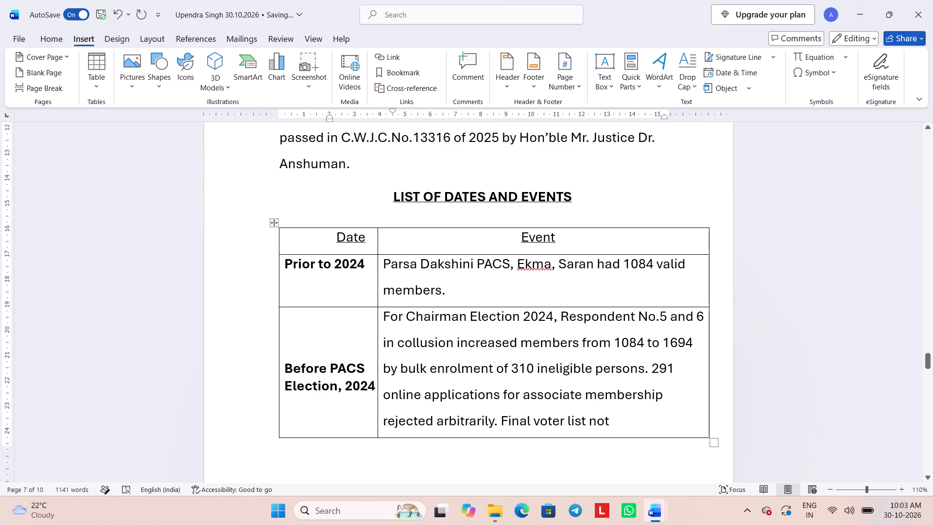
# Clear the old event text from the "Before PACS Election, 2024" and "Prior to 2024" rows of the table.
pyautogui.moveTo(657, 422); pyautogui.dragTo(394, 321)
pyautogui.press('BackSpace')
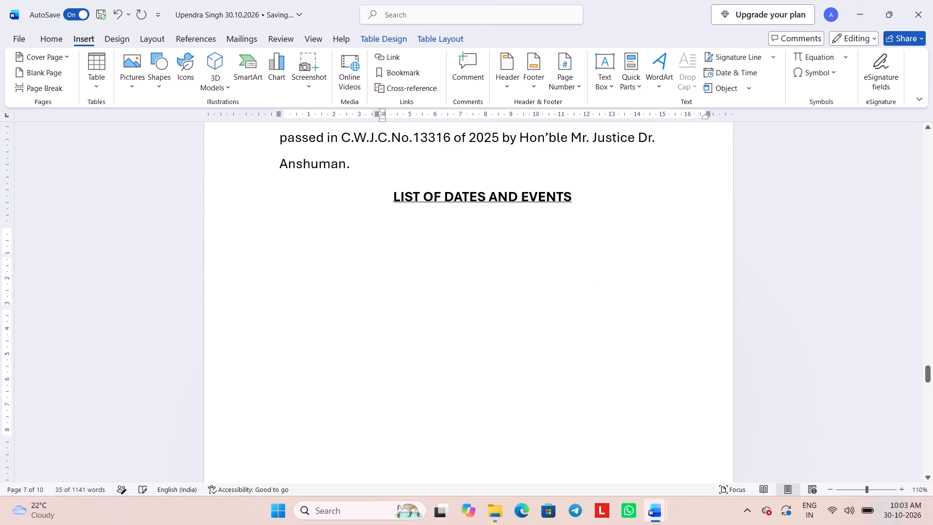
pyautogui.moveTo(485, 353); pyautogui.dragTo(405, 333)
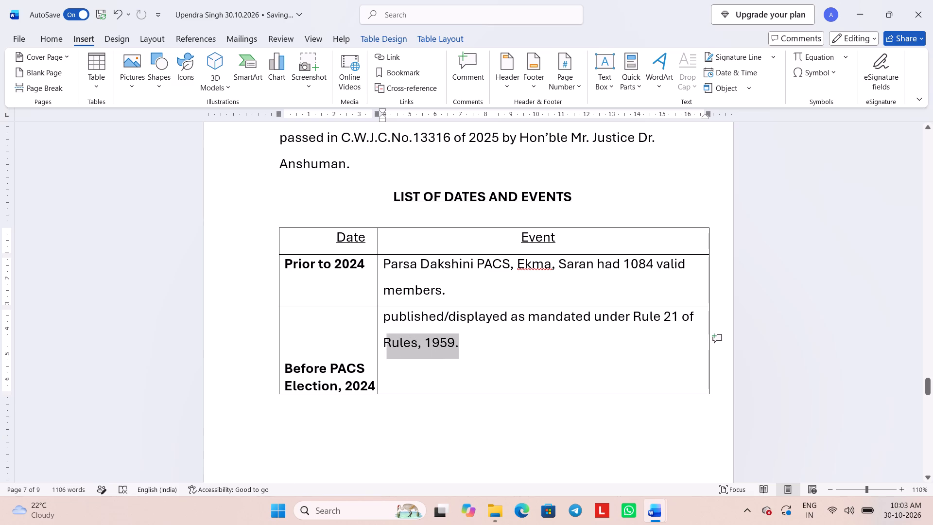
pyautogui.moveTo(405, 333); pyautogui.dragTo(395, 324)
pyautogui.press('BackSpace')
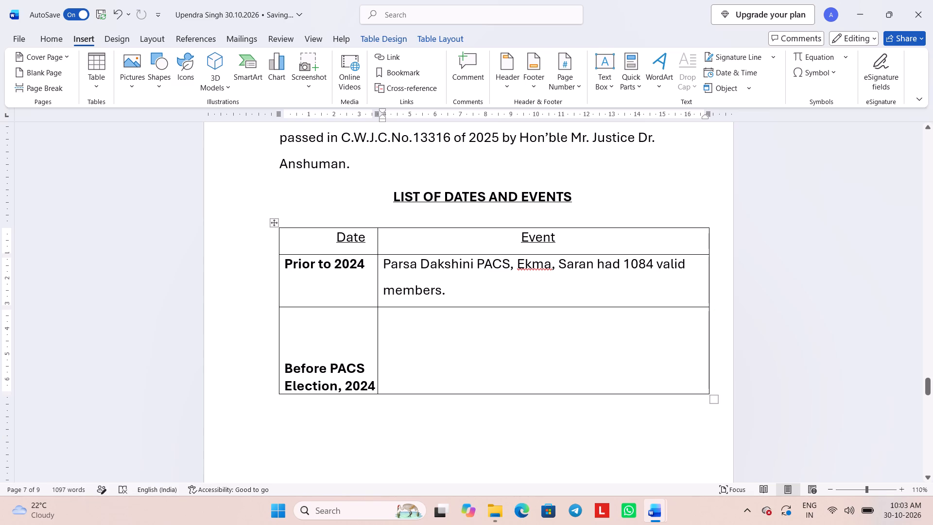
pyautogui.moveTo(455, 297); pyautogui.dragTo(388, 266)
pyautogui.press('BackSpace')
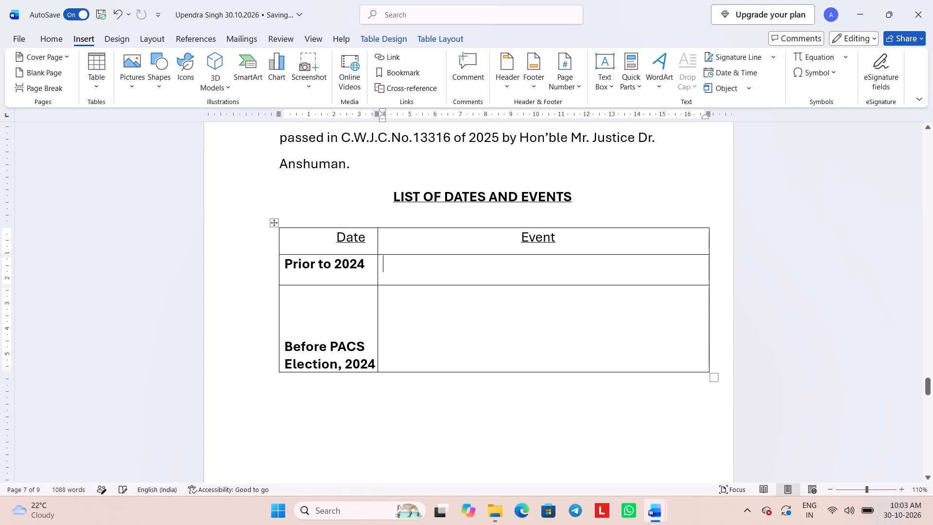
# Narrow the Event column to about 8.3 cm and insert a blank row directly beneath the table's header row.
pyautogui.moveTo(709, 278); pyautogui.dragTo(588, 291)
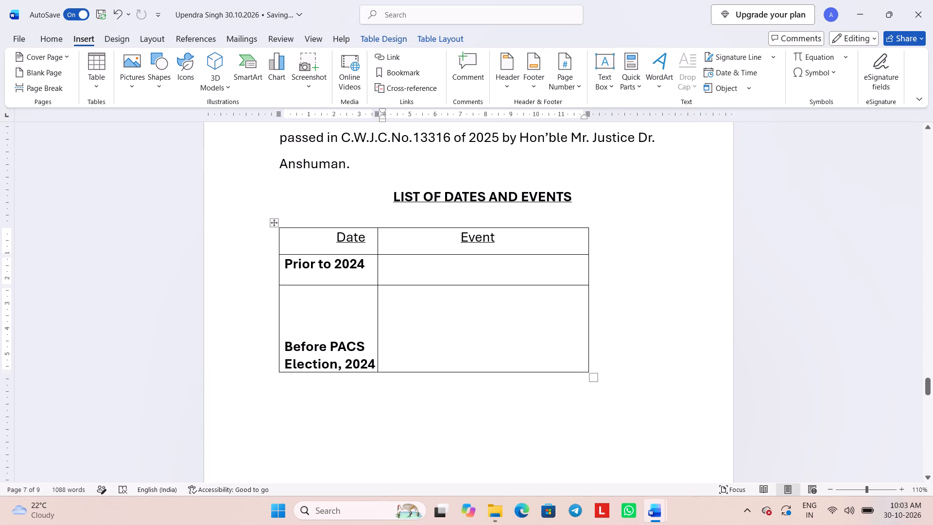
pyautogui.click(270, 253)
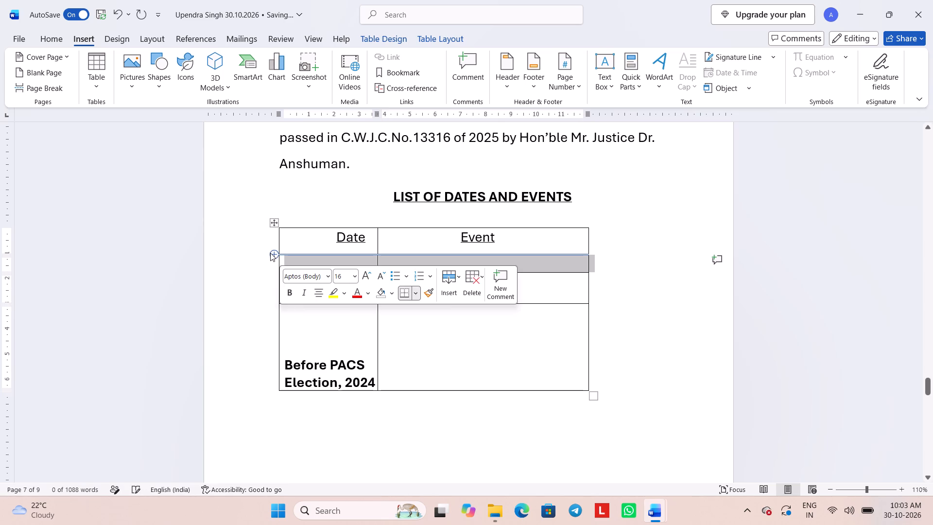
pyautogui.click(296, 260)
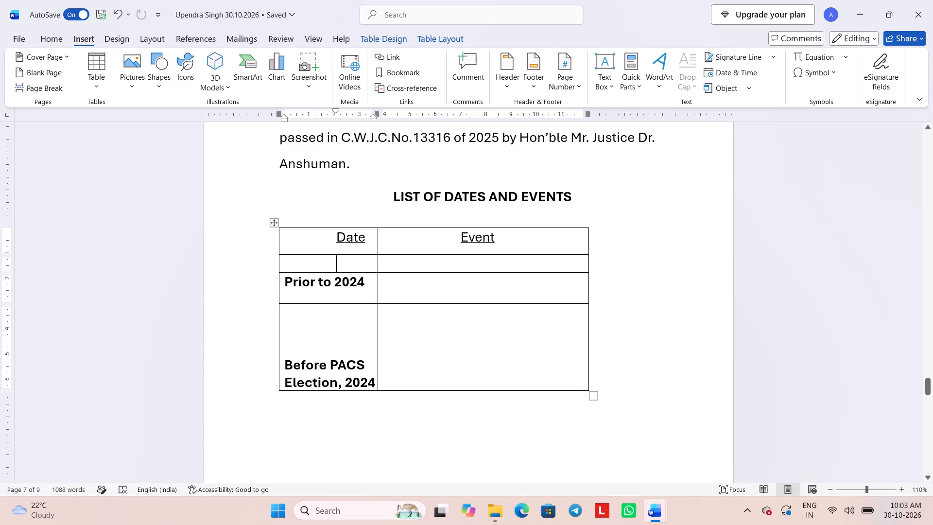
# Add a third column after the Event column and shrink the whole table to about 16.4 cm wide to fit the page.
pyautogui.click(589, 223)
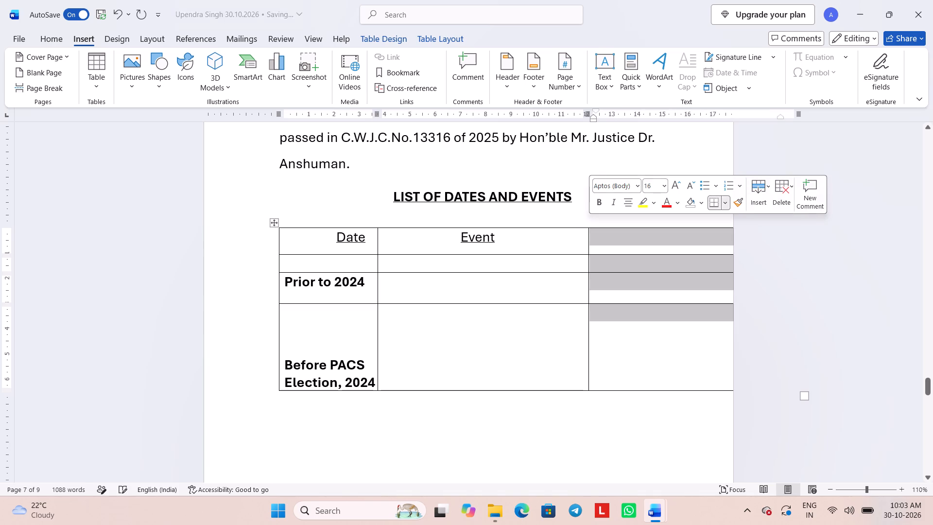
pyautogui.click(608, 229)
pyautogui.click(674, 337)
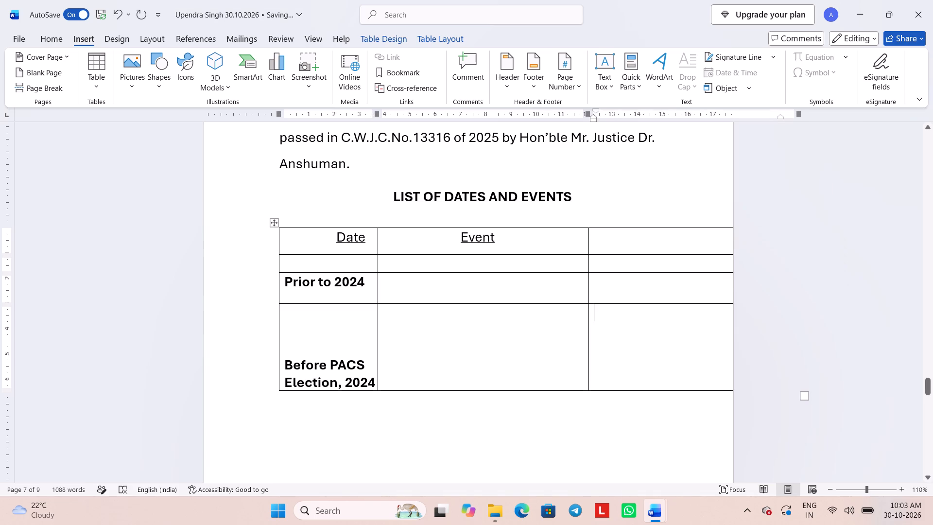
pyautogui.moveTo(803, 396); pyautogui.dragTo(754, 395)
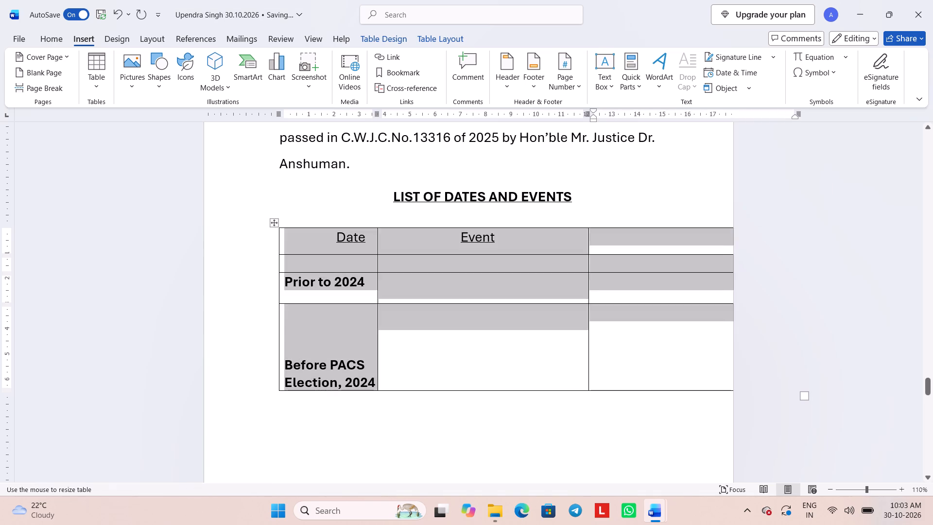
pyautogui.moveTo(754, 395); pyautogui.dragTo(694, 430)
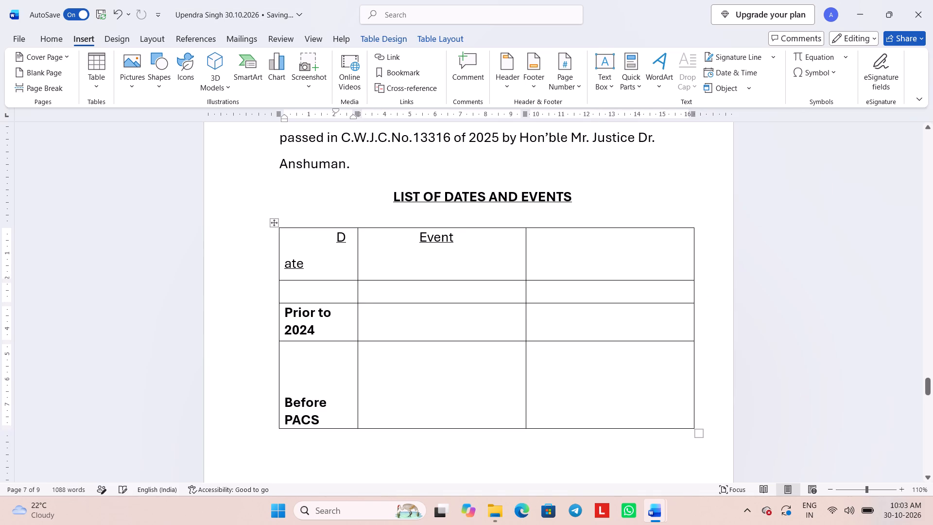
# Move the "Event" heading from the second column into the header cell of the new third column.
pyautogui.click(653, 246)
pyautogui.moveTo(653, 246); pyautogui.dragTo(595, 248)
pyautogui.moveTo(595, 248); pyautogui.dragTo(591, 248)
pyautogui.click(596, 228)
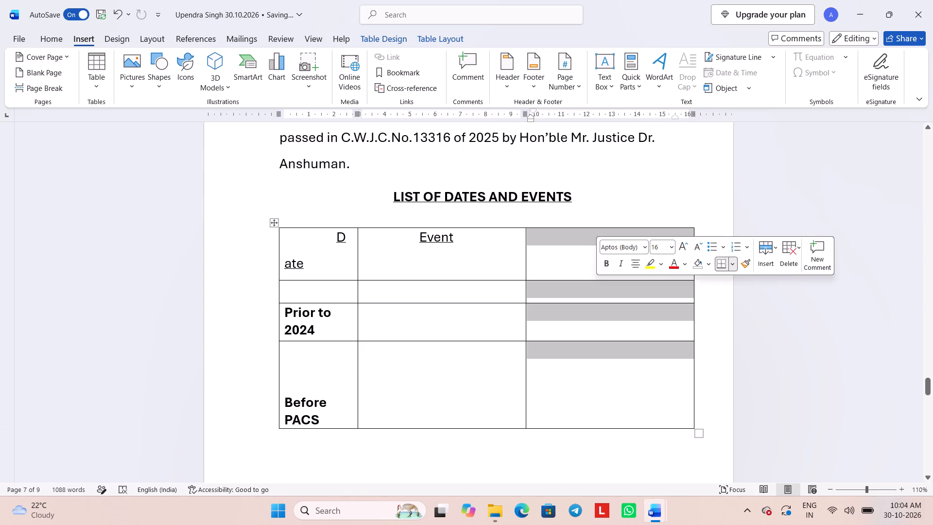
pyautogui.moveTo(596, 228); pyautogui.dragTo(572, 243)
pyautogui.click(572, 243)
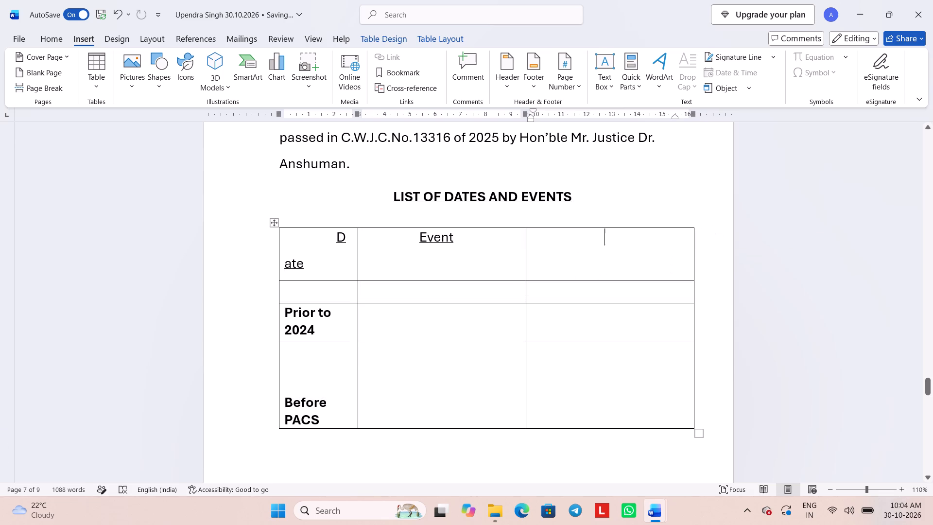
pyautogui.moveTo(459, 250); pyautogui.dragTo(458, 251)
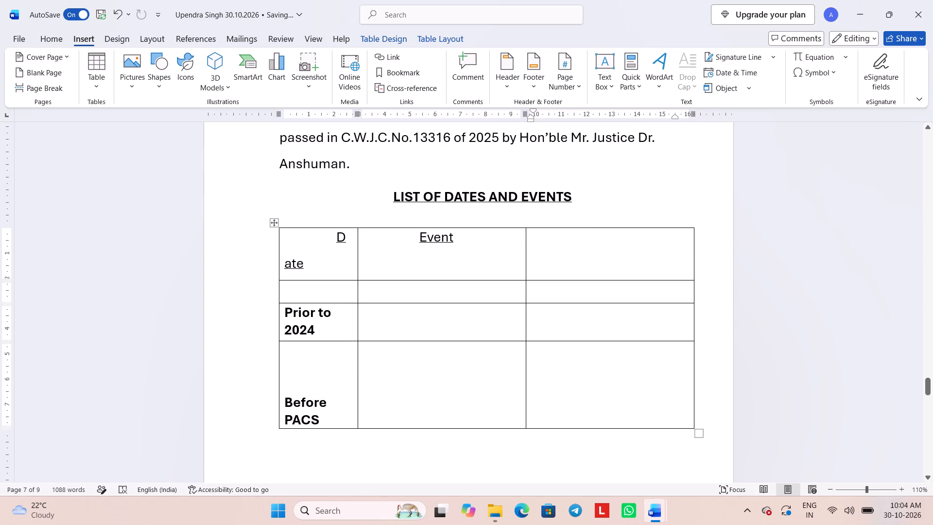
pyautogui.moveTo(458, 251); pyautogui.dragTo(415, 244)
pyautogui.moveTo(425, 240); pyautogui.dragTo(561, 264)
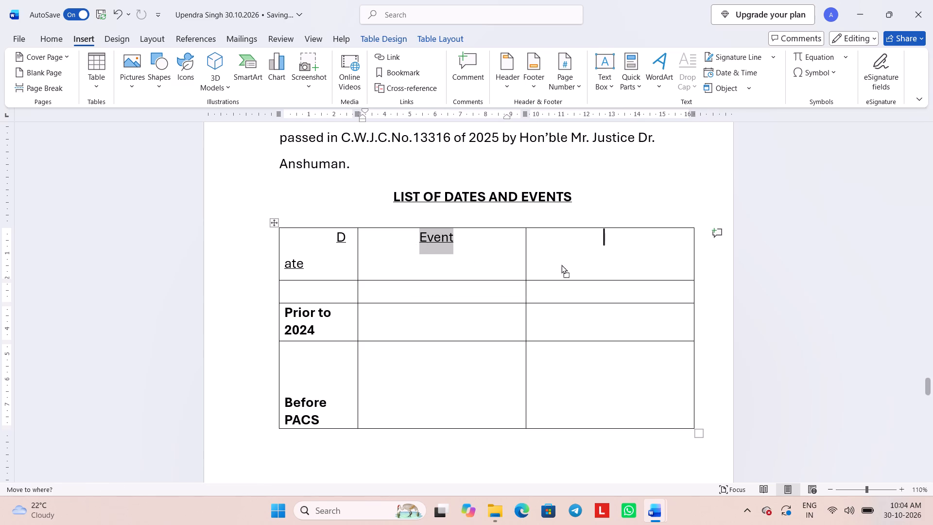
pyautogui.moveTo(561, 264); pyautogui.dragTo(601, 245)
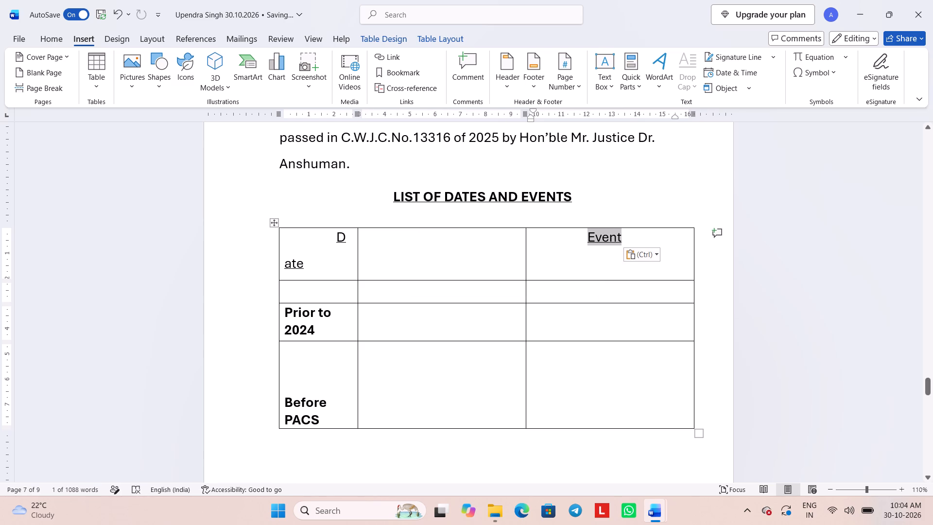
# Move the "Date" heading from the first column into the second column's header cell.
pyautogui.moveTo(331, 263); pyautogui.dragTo(322, 239)
pyautogui.moveTo(339, 238); pyautogui.dragTo(386, 255)
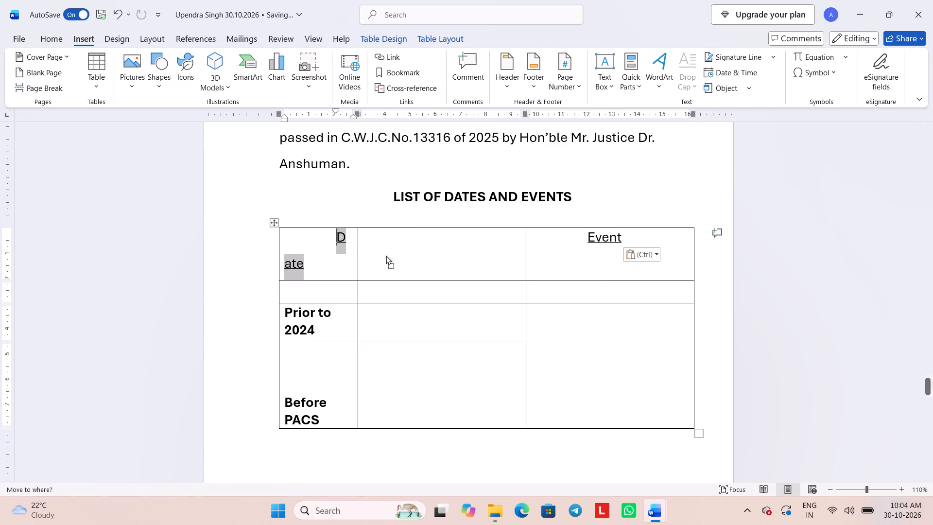
pyautogui.moveTo(386, 255); pyautogui.dragTo(434, 263)
# Clear "Prior to 2024" and "Before PACS Election, 2024" from the first column, along with the extra blank line in the bottom row.
pyautogui.moveTo(328, 301); pyautogui.dragTo(295, 287)
pyautogui.press('BackSpace')
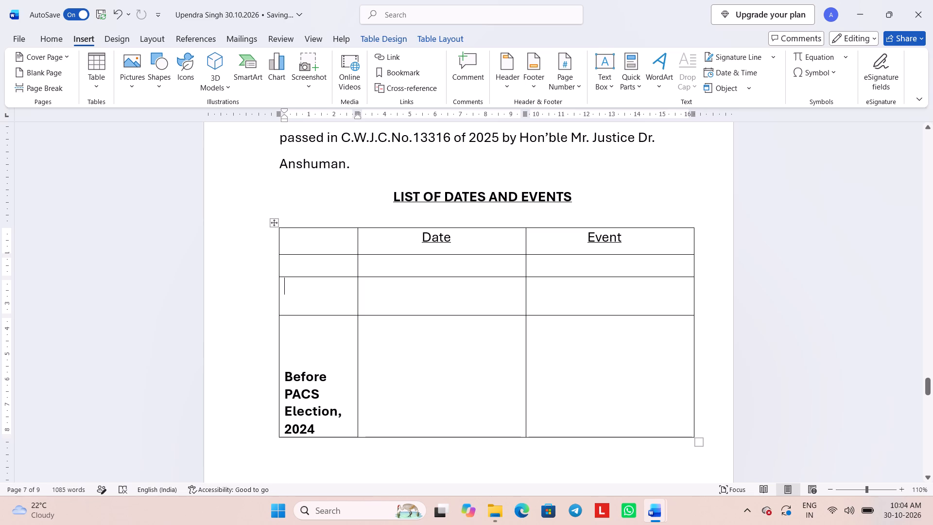
pyautogui.moveTo(338, 430); pyautogui.dragTo(293, 361)
pyautogui.press('BackSpace')
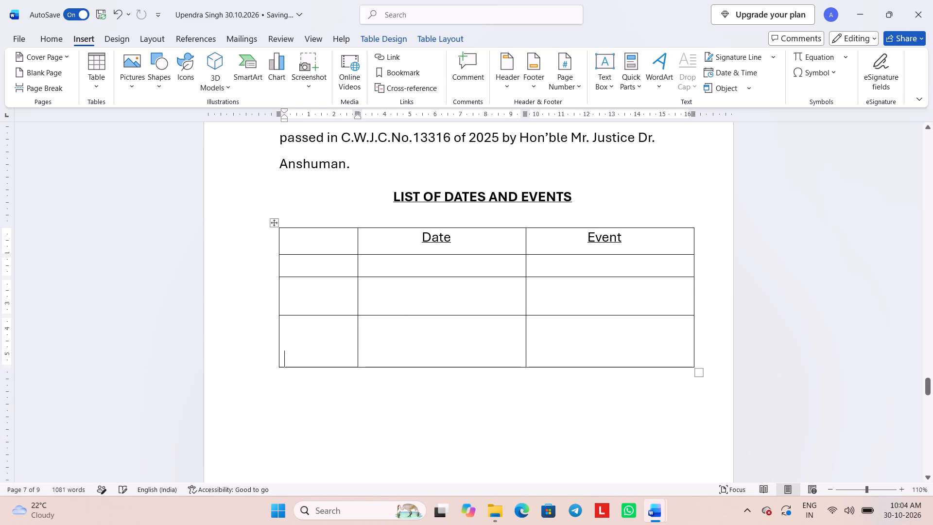
pyautogui.press('BackSpace')
pyautogui.press('BackSpace')
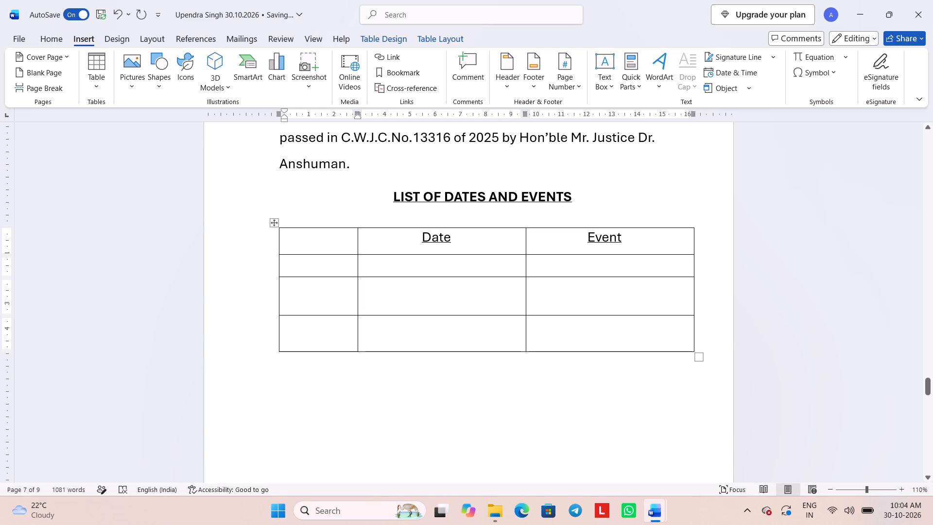
# Enter "Sl No." as the first column's heading and remove its indent so it fits on one line.
pyautogui.click(322, 245)
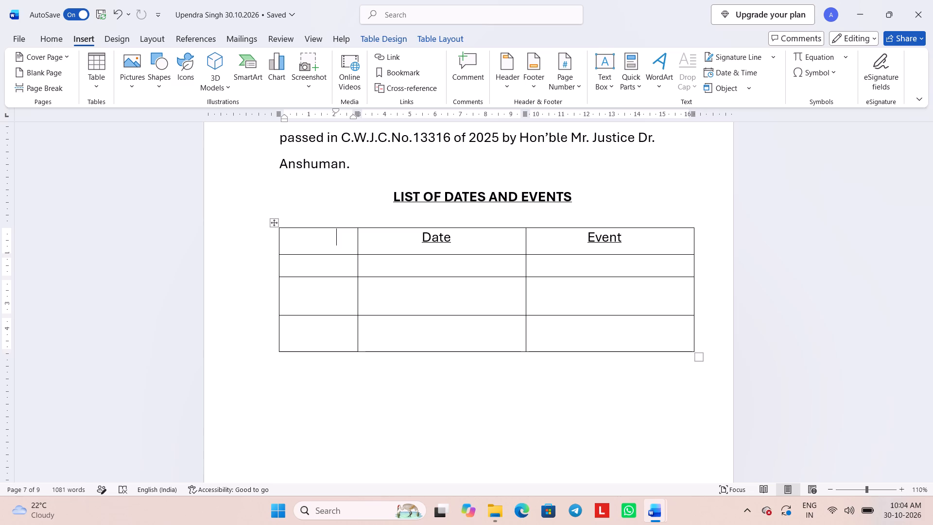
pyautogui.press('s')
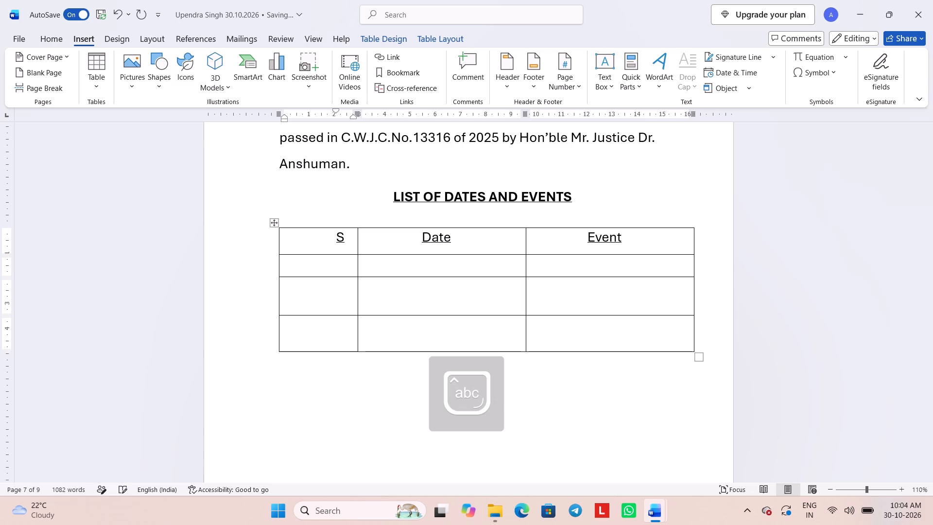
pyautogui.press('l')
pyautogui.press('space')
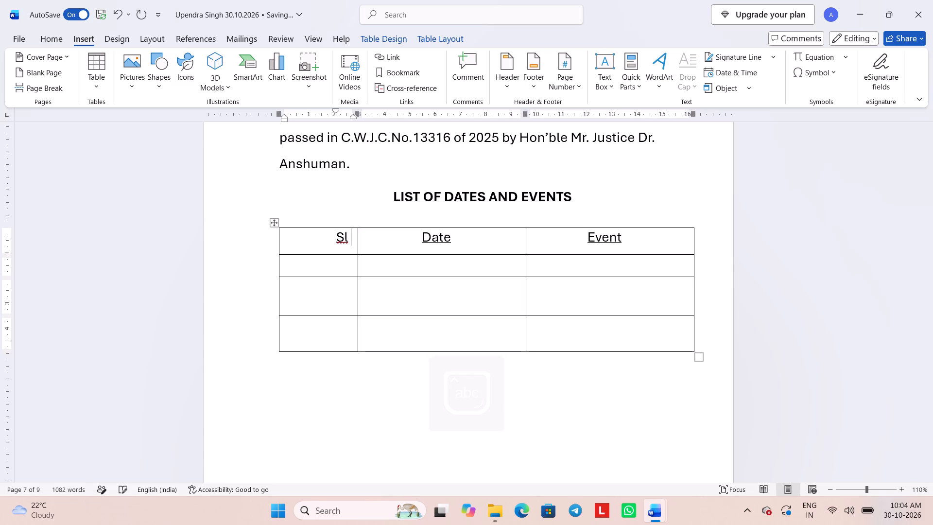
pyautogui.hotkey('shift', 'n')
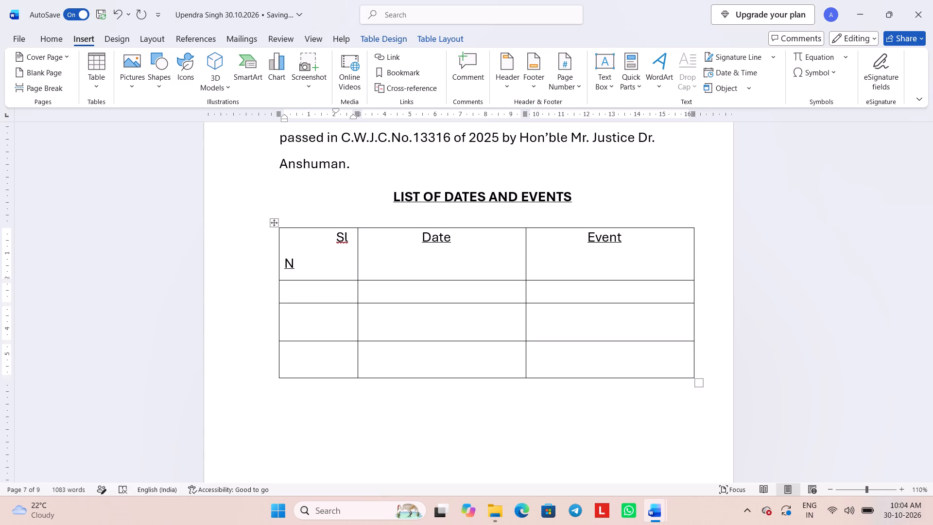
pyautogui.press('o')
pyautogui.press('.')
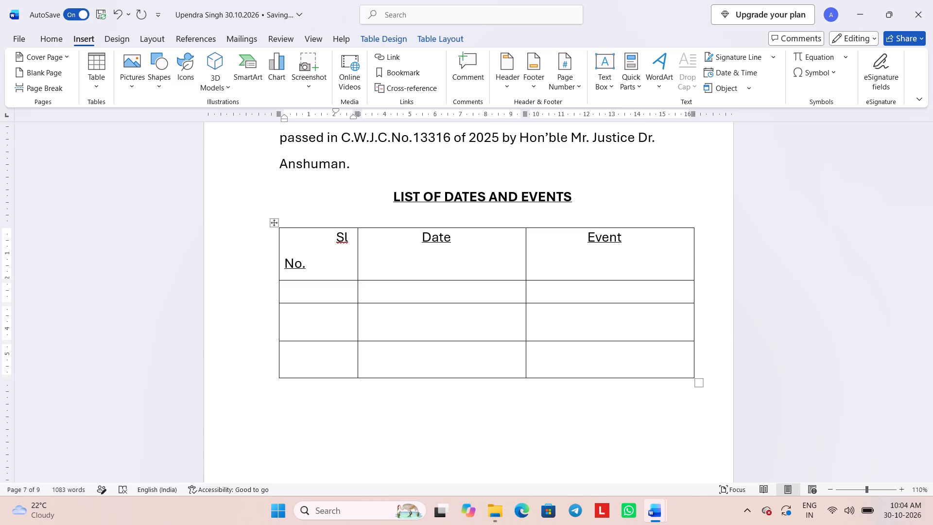
pyautogui.click(326, 241)
pyautogui.press('BackSpace')
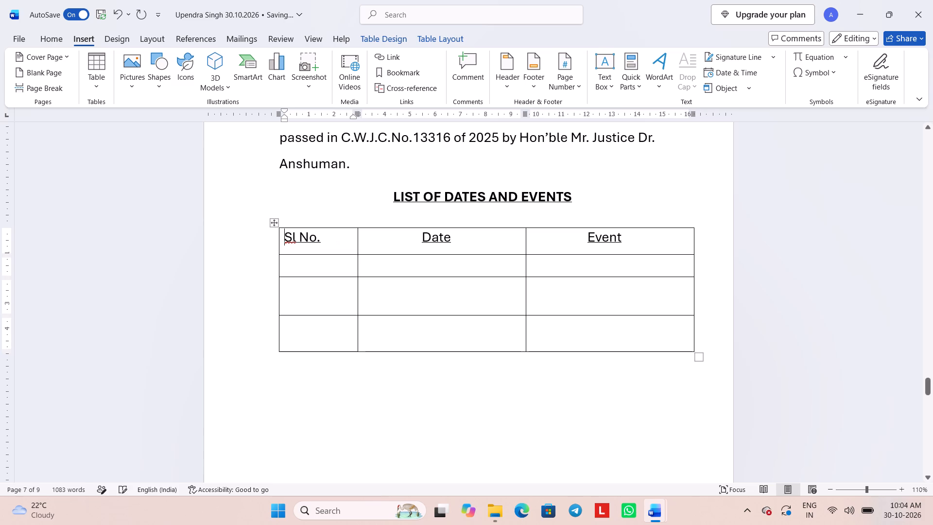
# Start a numbered list with 1. in the Sl No. cell beneath the header and reduce the number's indent to about 1 cm.
pyautogui.click(299, 266)
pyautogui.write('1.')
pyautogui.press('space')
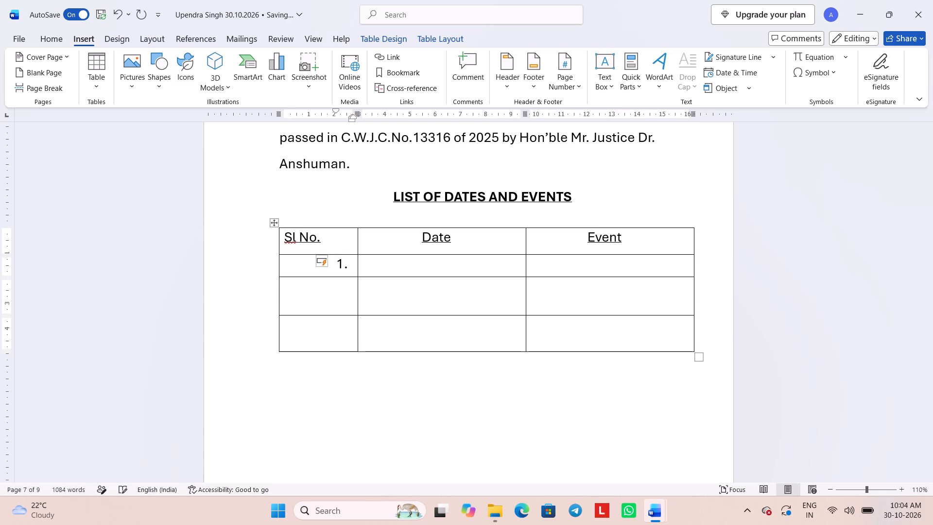
pyautogui.moveTo(343, 262); pyautogui.dragTo(311, 268)
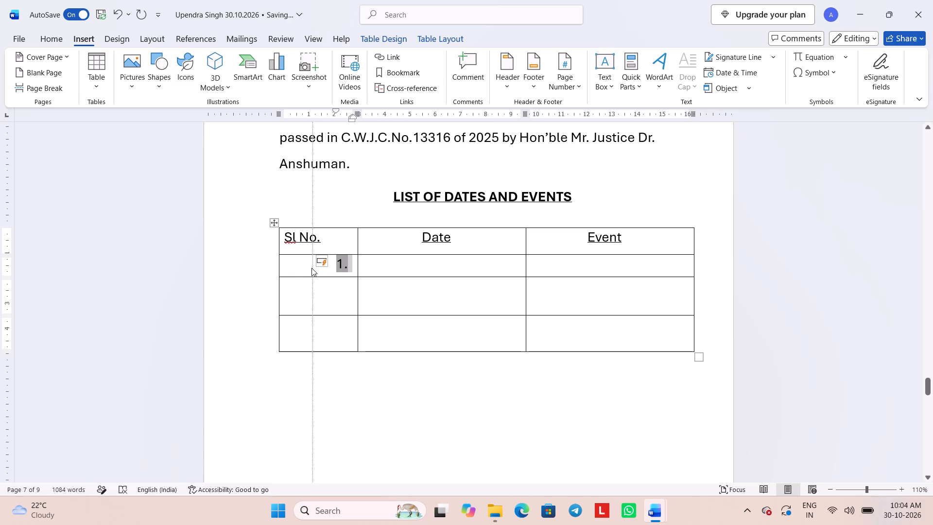
pyautogui.moveTo(311, 268); pyautogui.dragTo(304, 268)
pyautogui.click(338, 310)
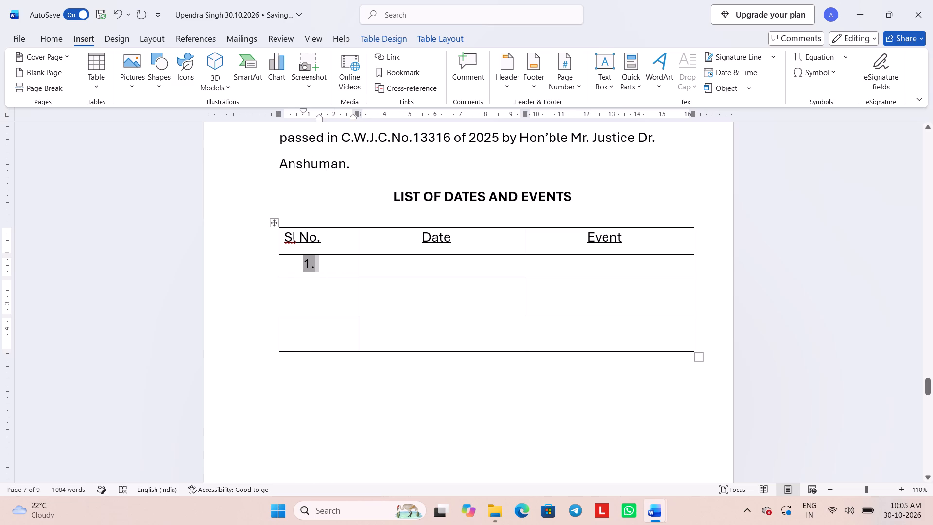
# Narrow the Sl No. column to about 2.2 cm and the Date column to about 3.5 cm.
pyautogui.moveTo(357, 264); pyautogui.dragTo(346, 263)
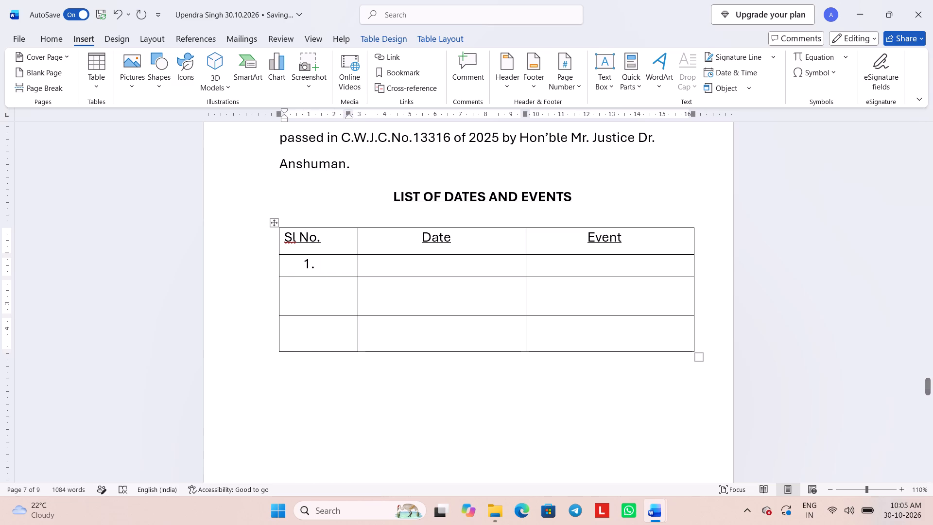
pyautogui.moveTo(346, 263); pyautogui.dragTo(331, 263)
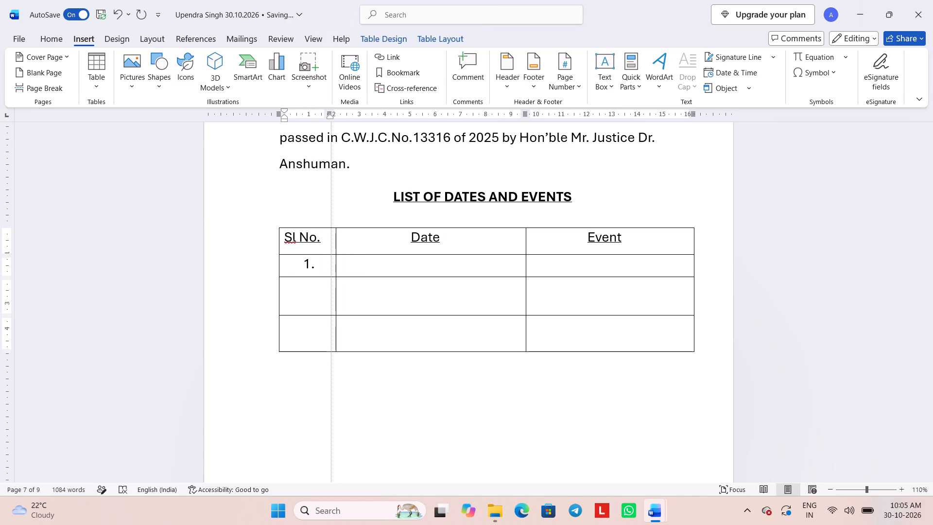
pyautogui.moveTo(331, 263); pyautogui.dragTo(334, 262)
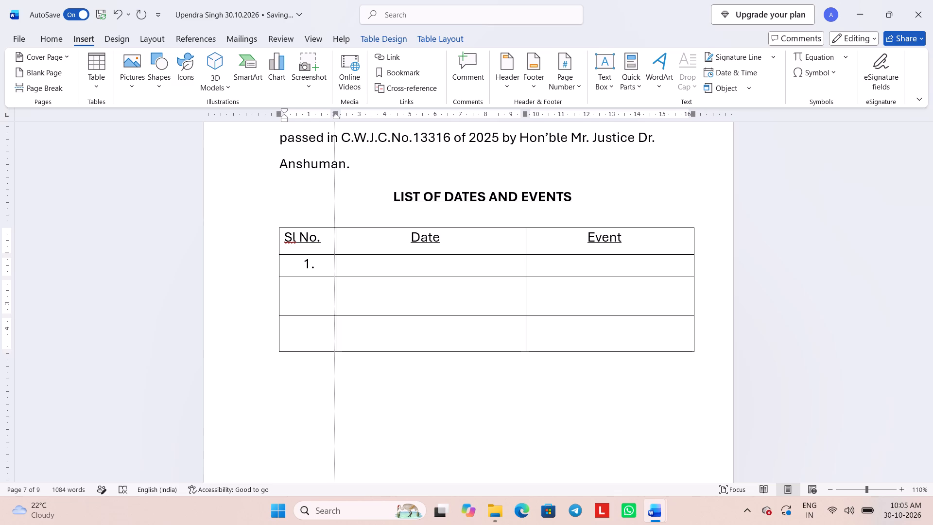
pyautogui.moveTo(334, 262); pyautogui.dragTo(336, 262)
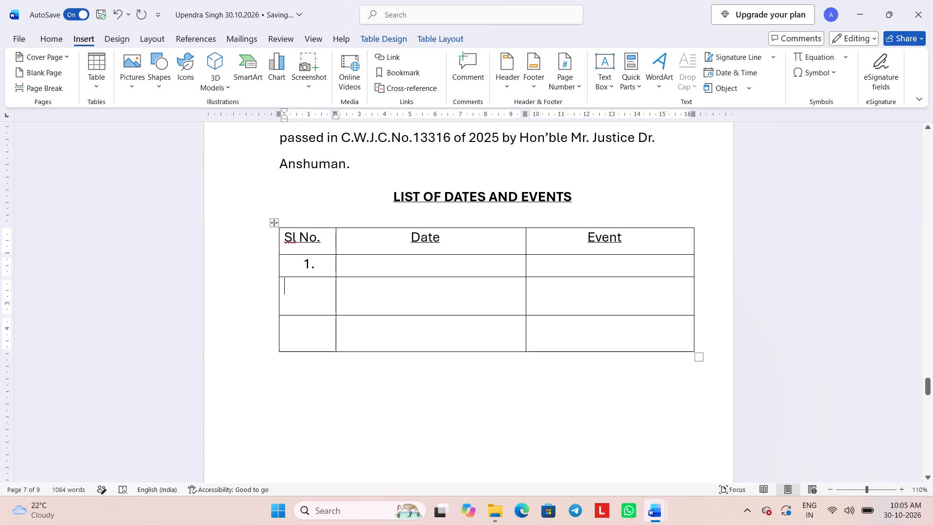
pyautogui.moveTo(524, 266); pyautogui.dragTo(487, 275)
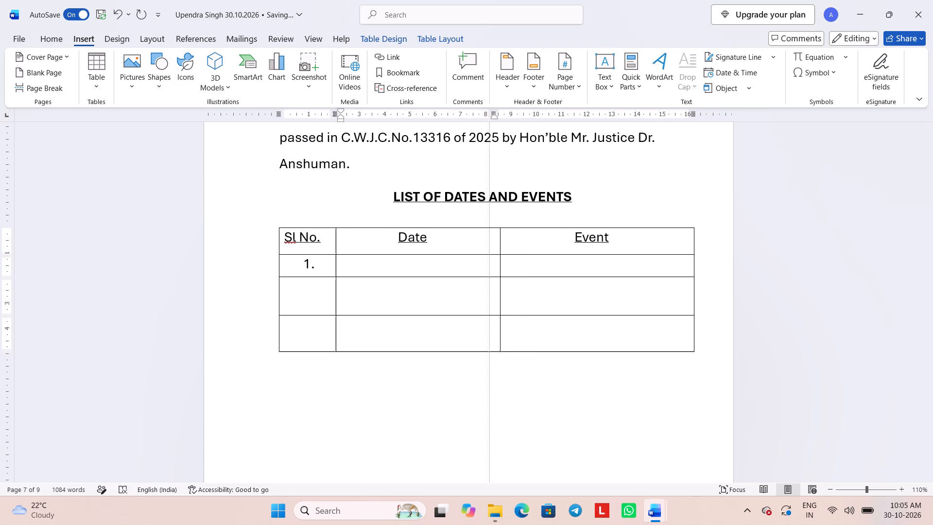
pyautogui.moveTo(487, 275); pyautogui.dragTo(427, 278)
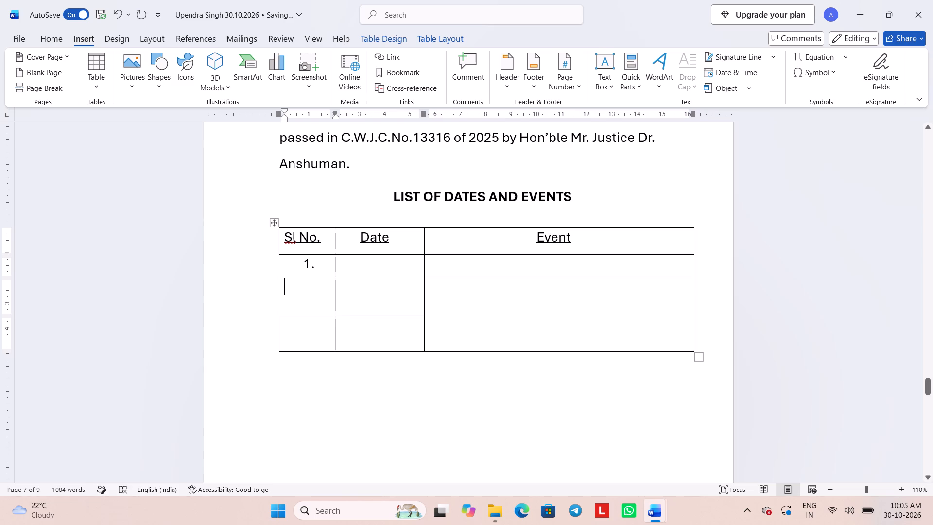
# Number the next two rows 2. and 3. in the Sl No. column and append another row at the table's bottom.
pyautogui.press('BackSpace')
pyautogui.press('BackSpace')
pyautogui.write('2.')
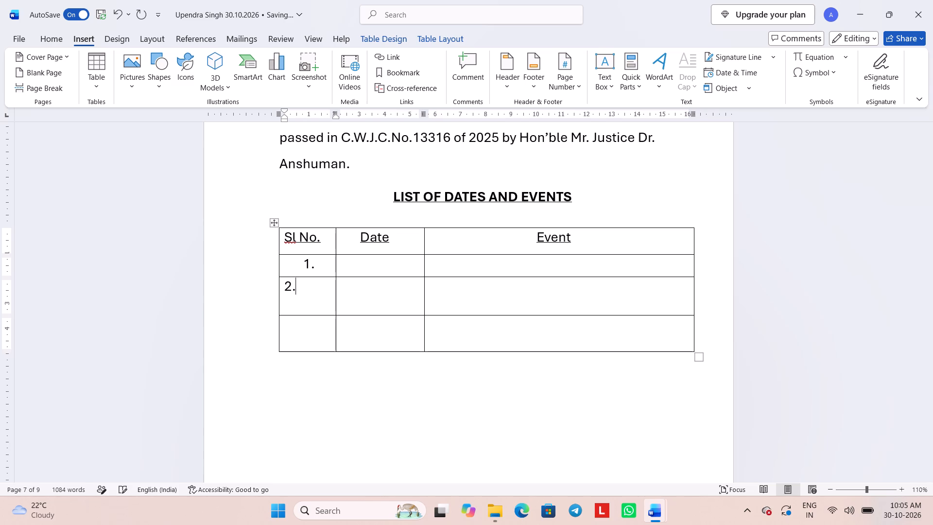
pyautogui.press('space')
pyautogui.click(311, 331)
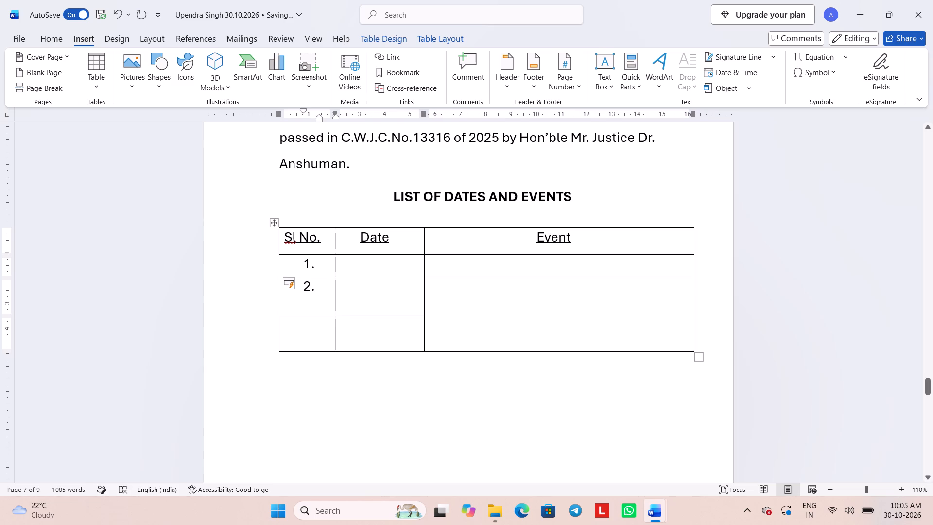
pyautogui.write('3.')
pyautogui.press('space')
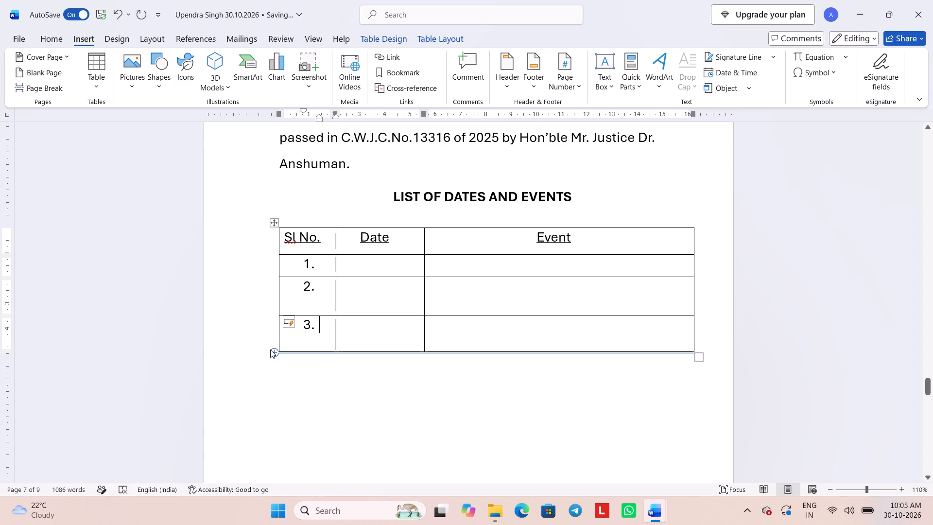
pyautogui.click(270, 350)
pyautogui.click(318, 384)
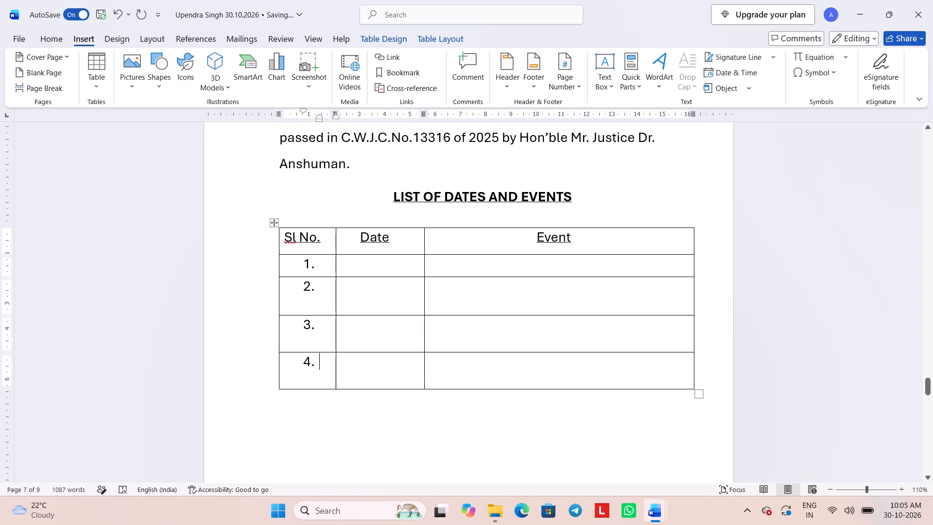
# Shorten row 2 of the table to about 1 cm high and try to shorten row 3 as well.
pyautogui.moveTo(322, 316); pyautogui.dragTo(323, 297)
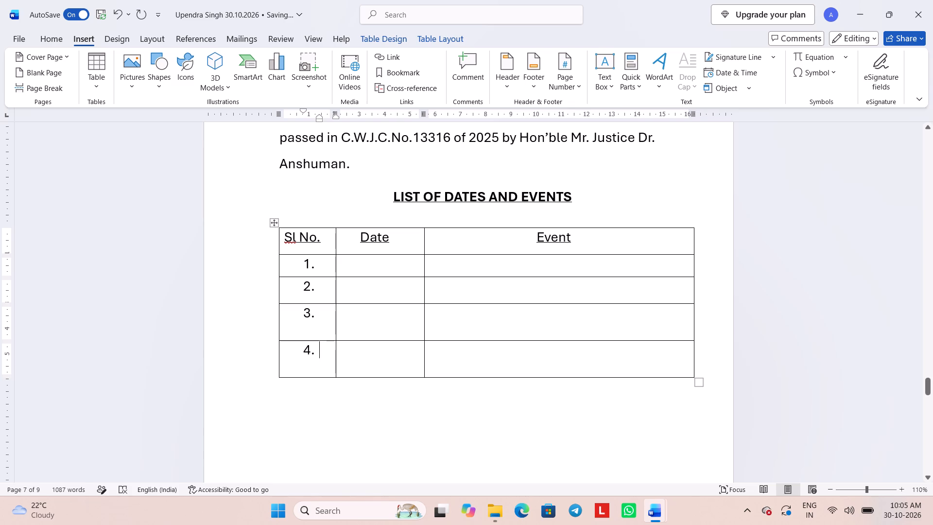
pyautogui.moveTo(328, 340); pyautogui.dragTo(322, 340)
pyautogui.moveTo(321, 340); pyautogui.dragTo(321, 323)
pyautogui.moveTo(321, 323); pyautogui.dragTo(321, 314)
pyautogui.click(383, 265)
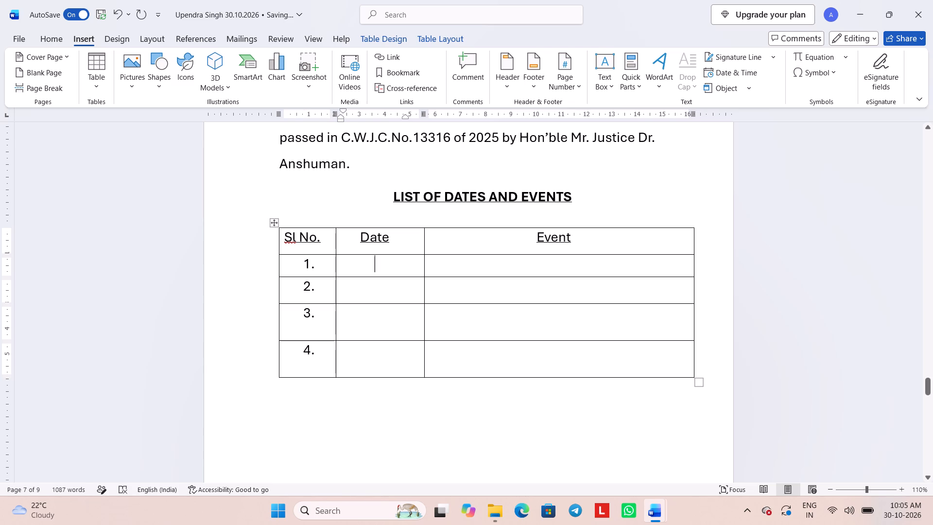
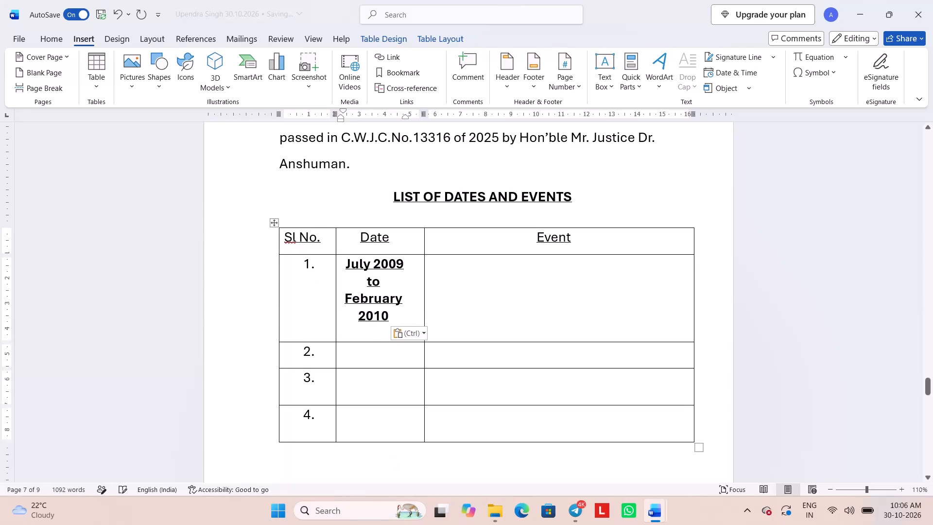
# Widen the Date column to about 5.3 cm so that July 2009 to February 2010 fits on two lines.
pyautogui.click(422, 300)
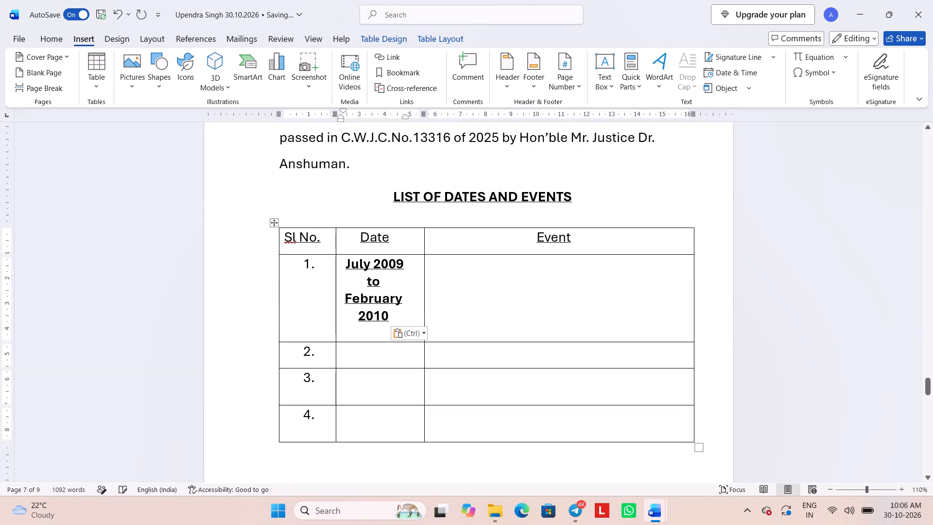
pyautogui.click(424, 295)
pyautogui.moveTo(424, 295); pyautogui.dragTo(449, 295)
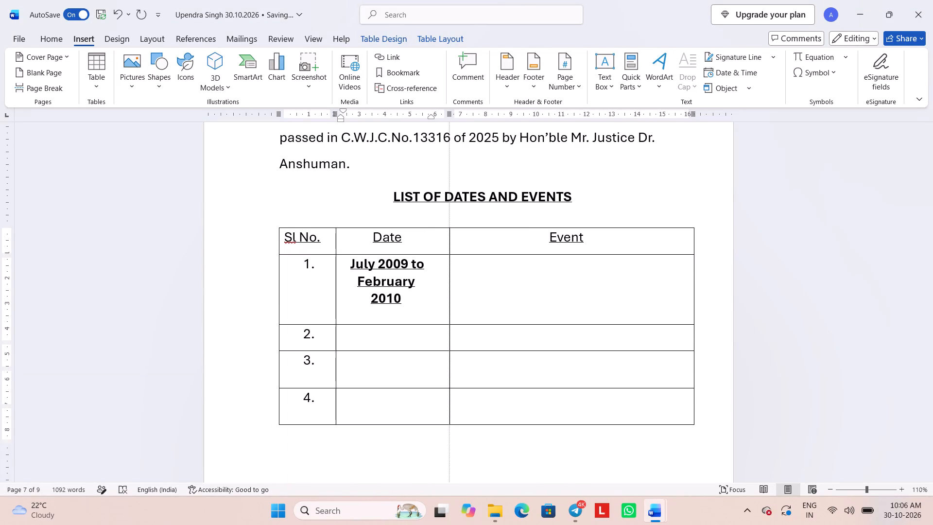
pyautogui.moveTo(449, 295); pyautogui.dragTo(470, 293)
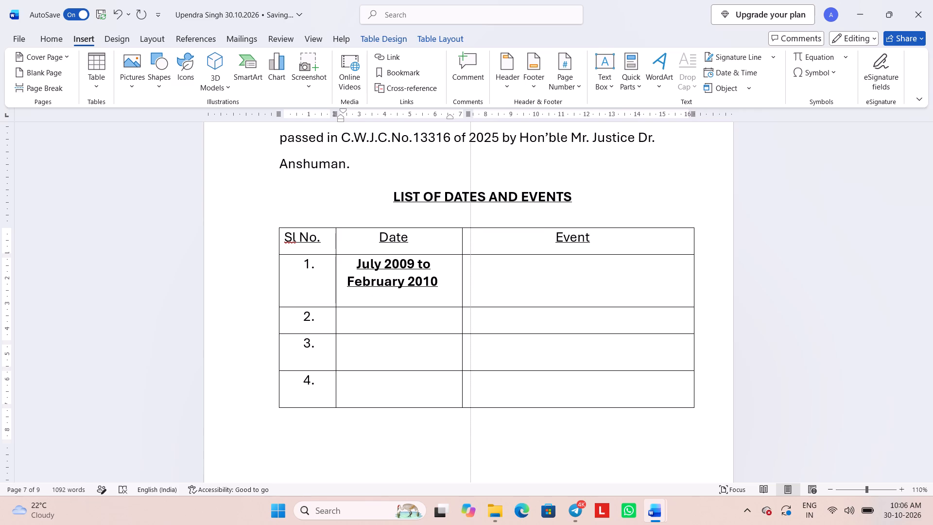
pyautogui.moveTo(470, 293); pyautogui.dragTo(469, 293)
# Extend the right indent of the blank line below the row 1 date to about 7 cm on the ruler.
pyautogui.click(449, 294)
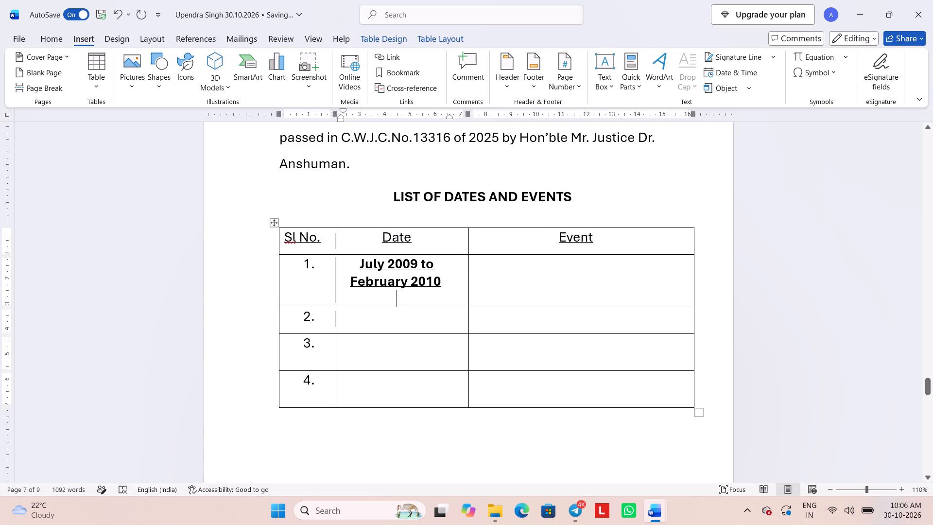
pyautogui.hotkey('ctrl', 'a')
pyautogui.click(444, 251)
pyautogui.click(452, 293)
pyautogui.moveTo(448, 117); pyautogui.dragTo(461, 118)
# Delete the blank line below July 2009 to February 2010 in row 1's Date cell.
pyautogui.press('BackSpace')
pyautogui.press('BackSpace')
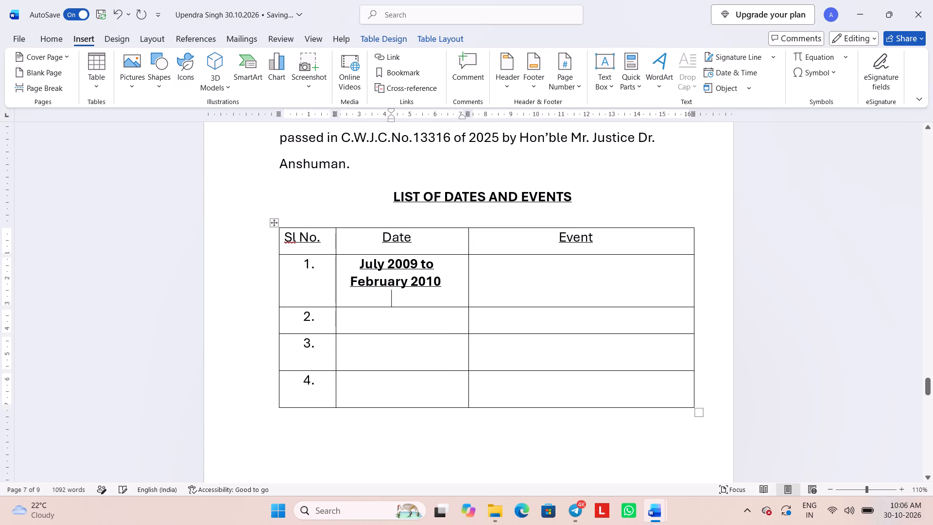
pyautogui.press('BackSpace')
pyautogui.press('BackSpace')
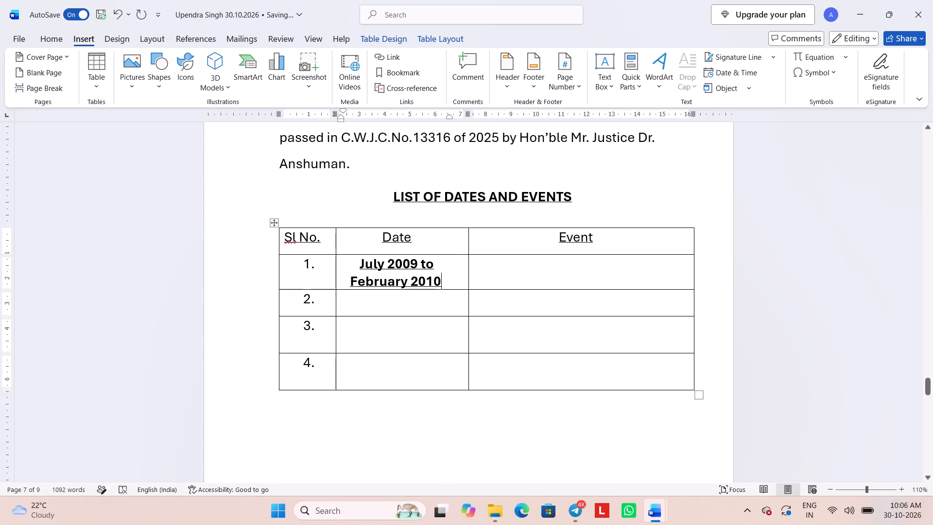
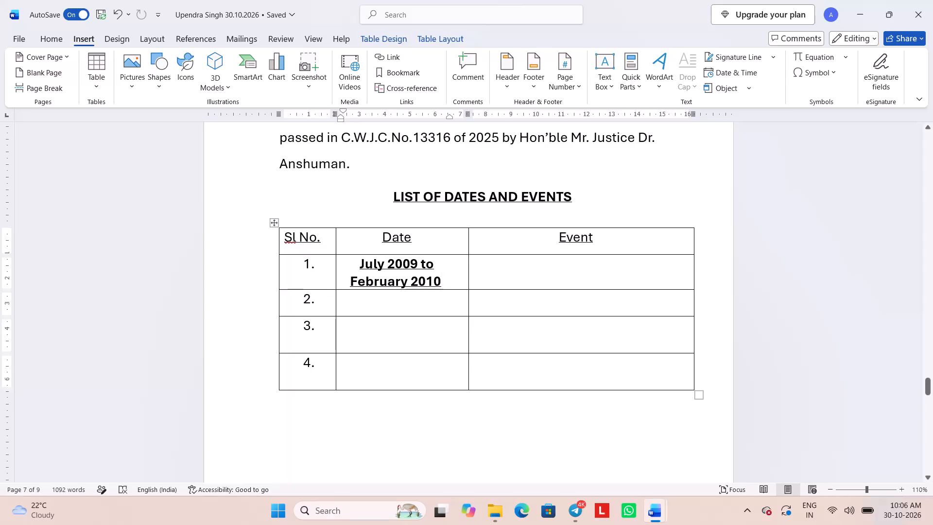
# Paste 23.08.2010 to 20.10.2010 into row 2's Date cell without a trailing blank line.
pyautogui.hotkey('ctrl', 'v')
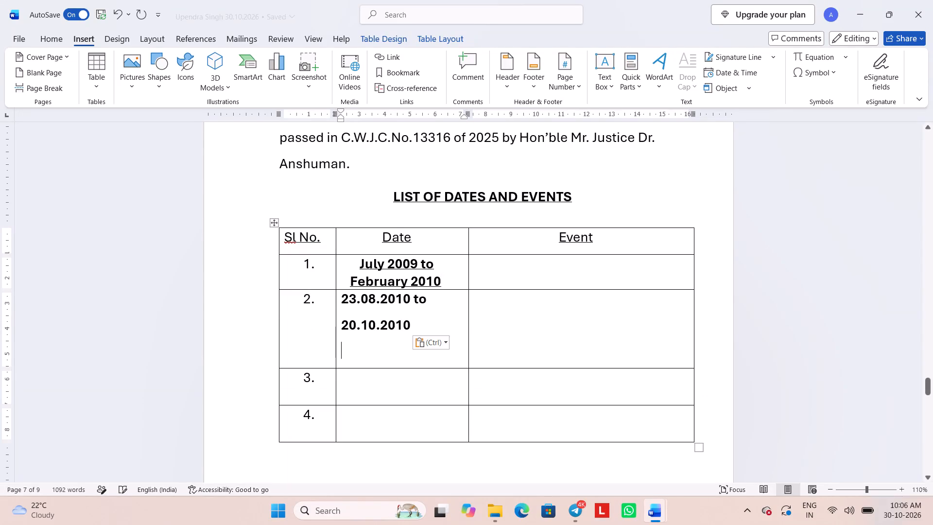
pyautogui.press('BackSpace')
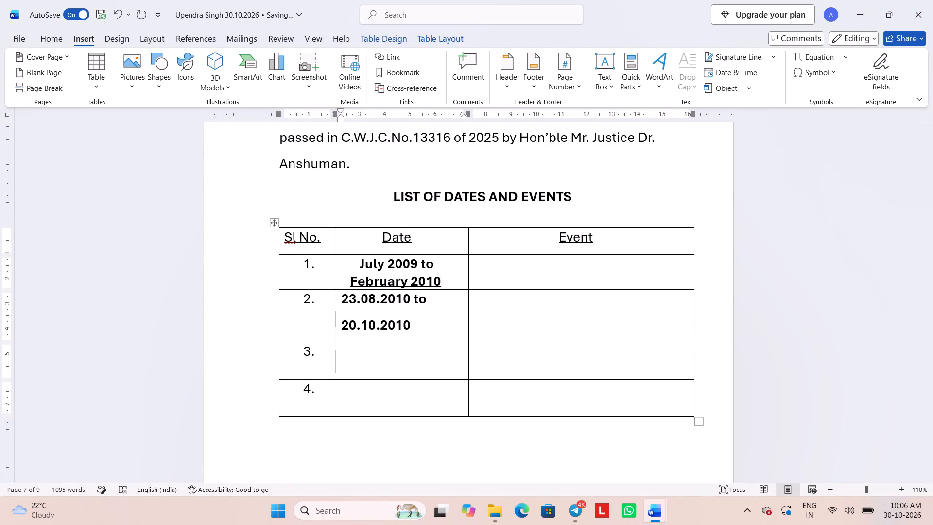
# Remove the underline from July 2009 to February 2010 in row 1's Date cell.
pyautogui.moveTo(418, 331); pyautogui.dragTo(362, 301)
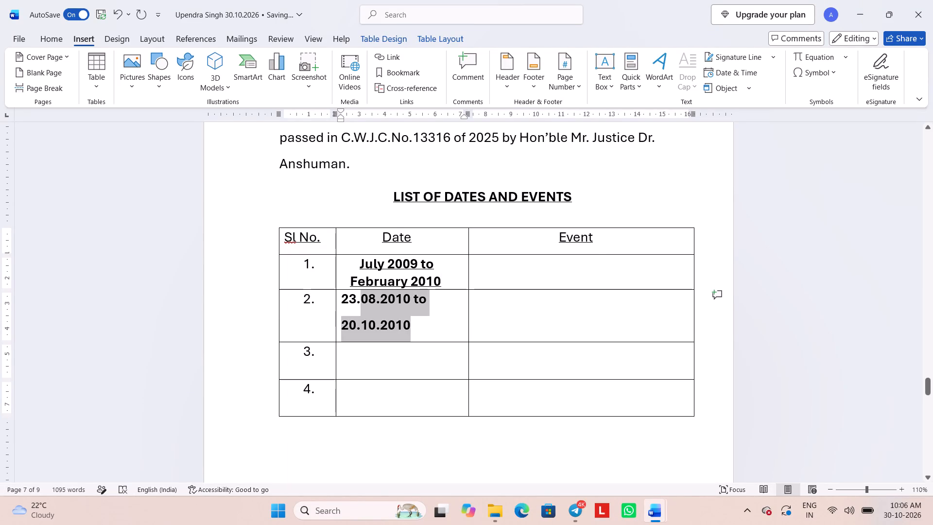
pyautogui.moveTo(362, 301); pyautogui.dragTo(361, 300)
pyautogui.click(353, 269)
pyautogui.moveTo(353, 269); pyautogui.dragTo(395, 288)
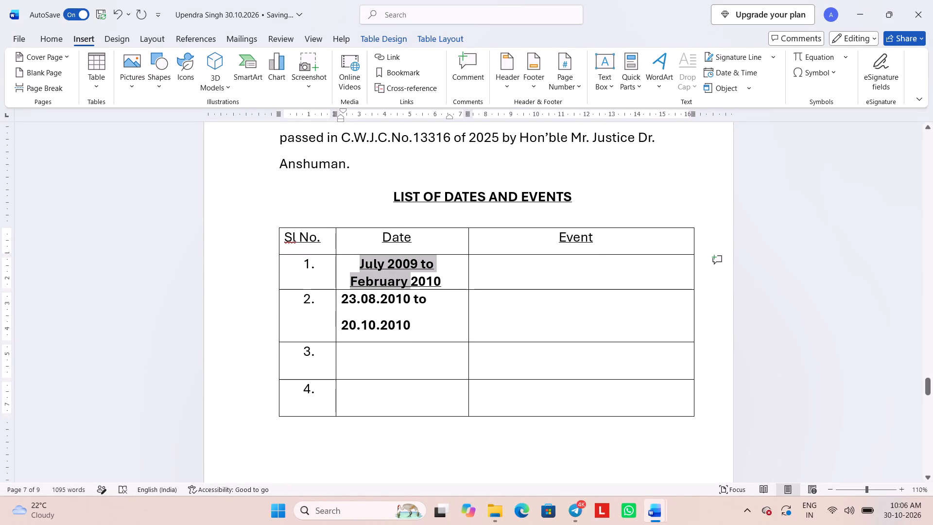
pyautogui.moveTo(395, 288); pyautogui.dragTo(444, 282)
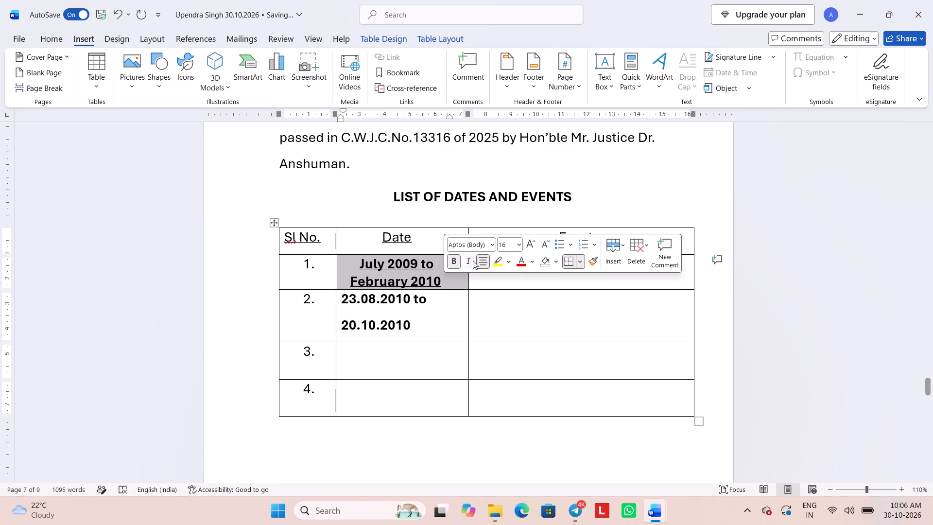
pyautogui.click(55, 35)
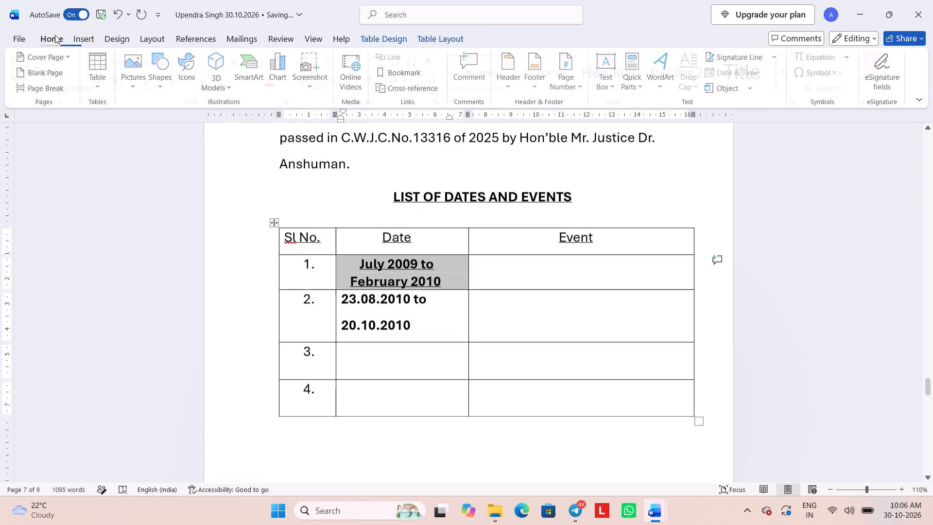
pyautogui.click(153, 80)
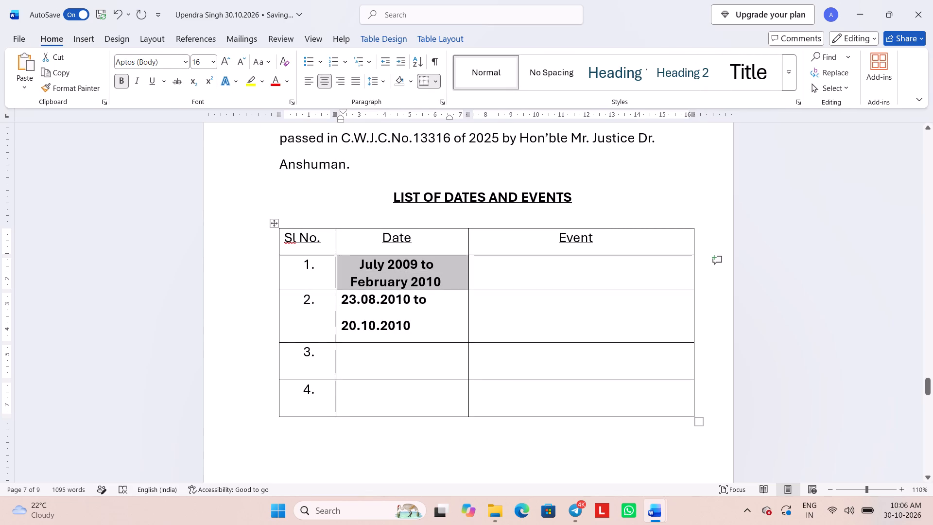
# Set the line spacing of both date lines in row 2's Date cell to 1.0.
pyautogui.click(448, 344)
pyautogui.click(428, 324)
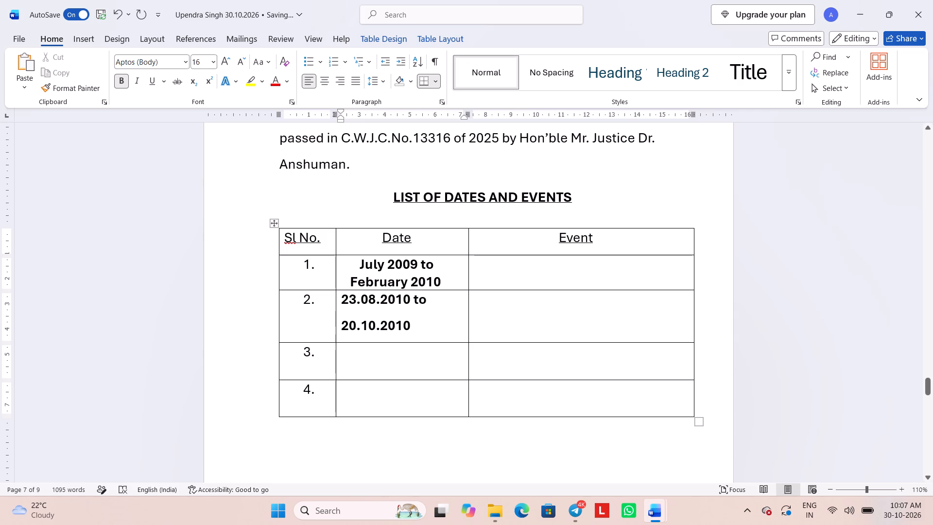
pyautogui.moveTo(430, 343); pyautogui.dragTo(431, 331)
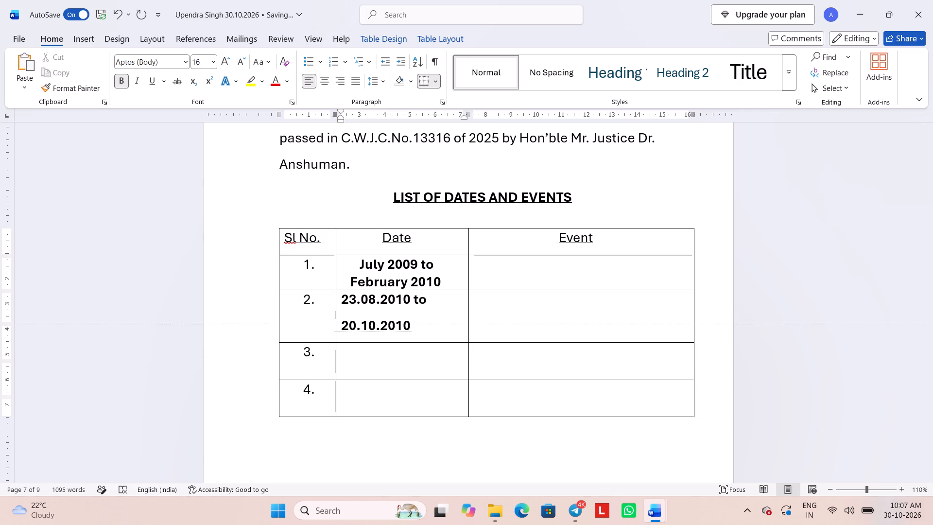
pyautogui.moveTo(431, 331); pyautogui.dragTo(431, 335)
pyautogui.moveTo(434, 315); pyautogui.dragTo(438, 342)
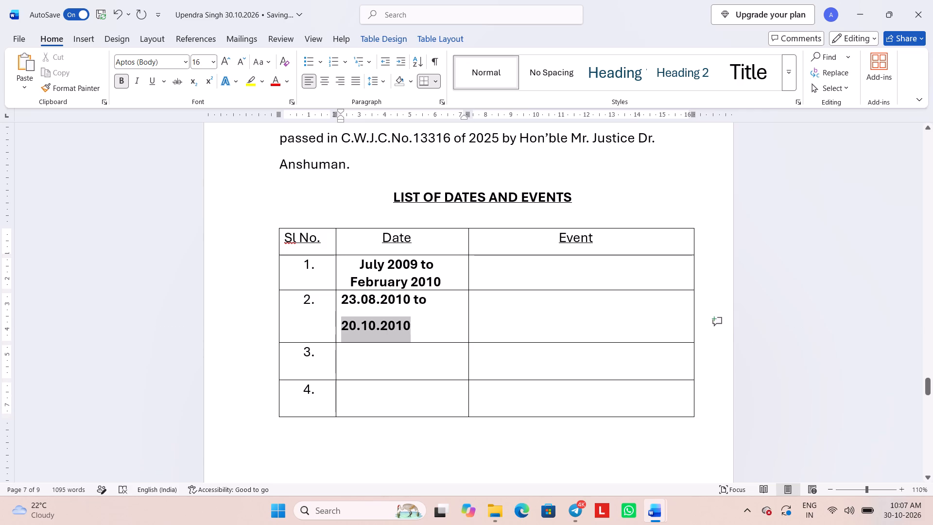
pyautogui.moveTo(438, 342); pyautogui.dragTo(354, 306)
pyautogui.click(354, 306)
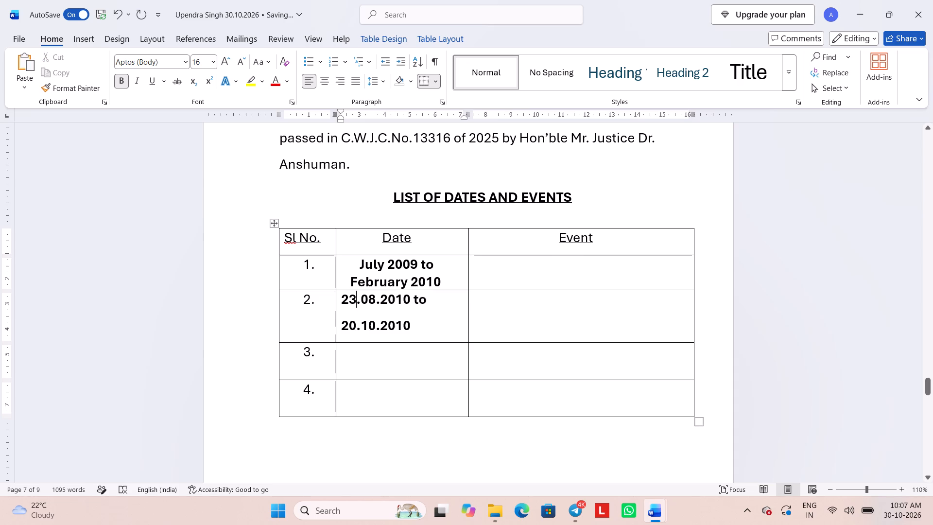
pyautogui.moveTo(438, 341); pyautogui.dragTo(346, 301)
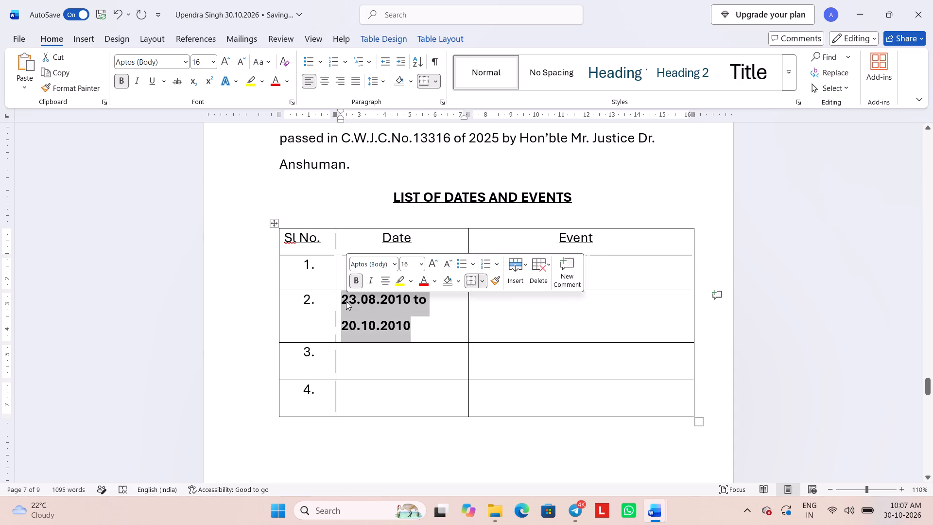
pyautogui.click(376, 79)
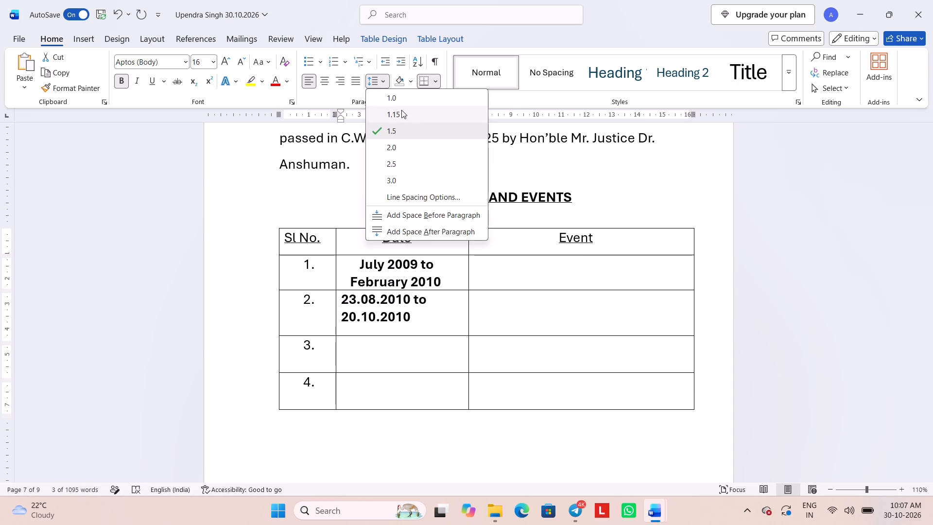
pyautogui.click(400, 91)
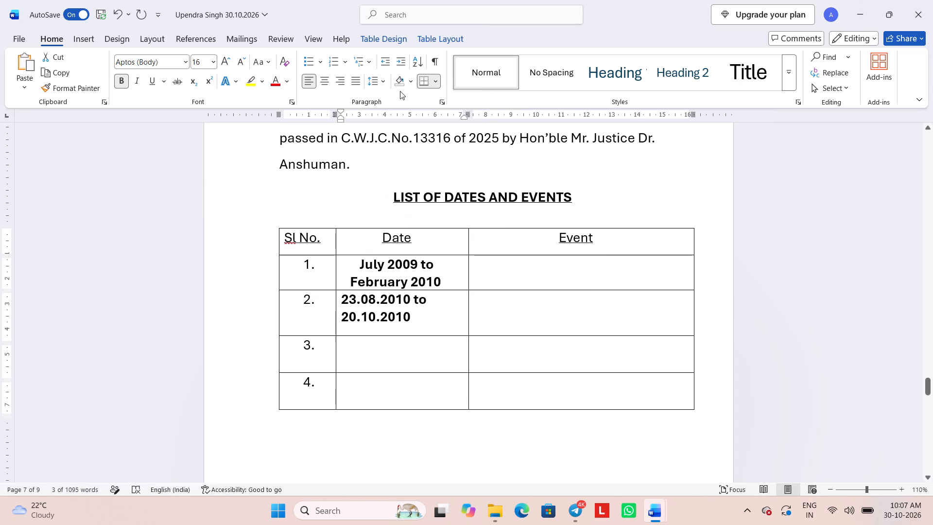
# Reduce row 2's height by moving its bottom border up close to the 20.10.2010 line.
pyautogui.click(442, 345)
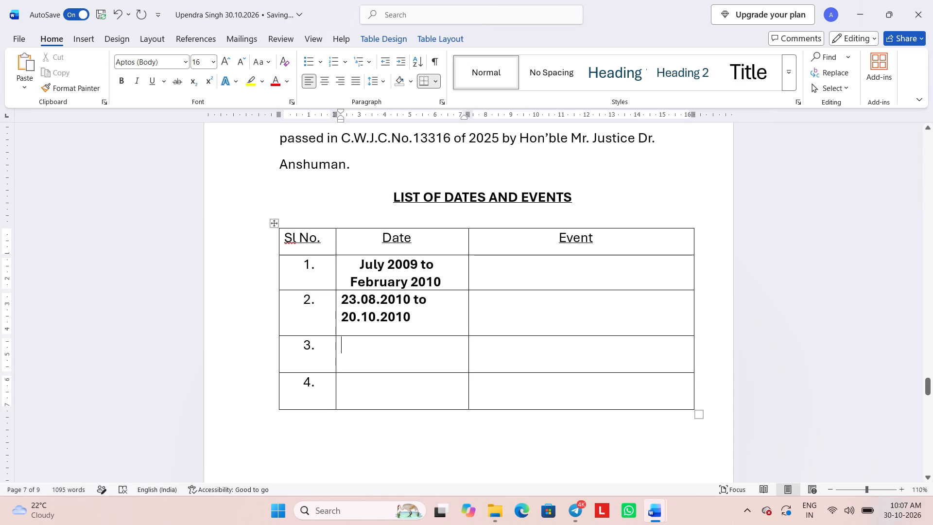
pyautogui.moveTo(419, 336); pyautogui.dragTo(419, 327)
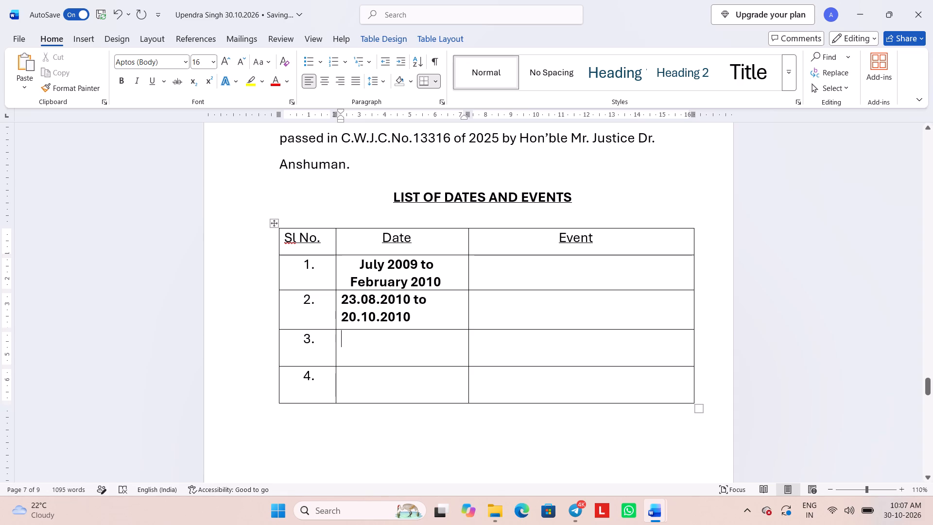
# Change July 2009 to February 2010 in row 1's Date cell from centred to left alignment.
pyautogui.moveTo(419, 323); pyautogui.dragTo(352, 304)
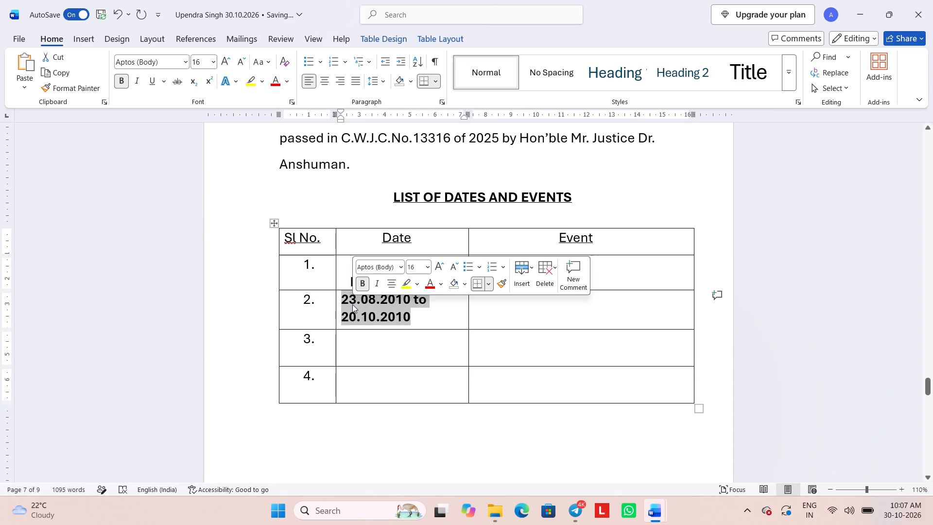
pyautogui.click(381, 319)
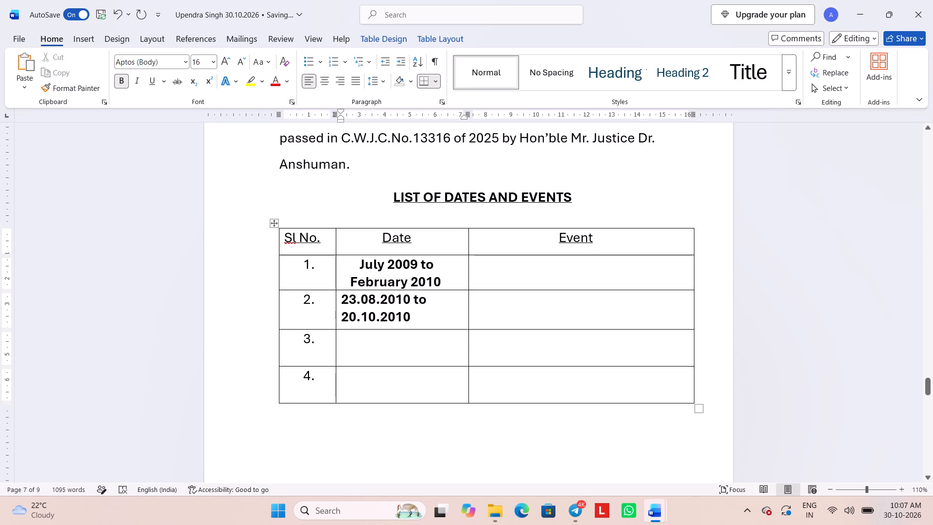
pyautogui.click(358, 271)
pyautogui.press('BackSpace')
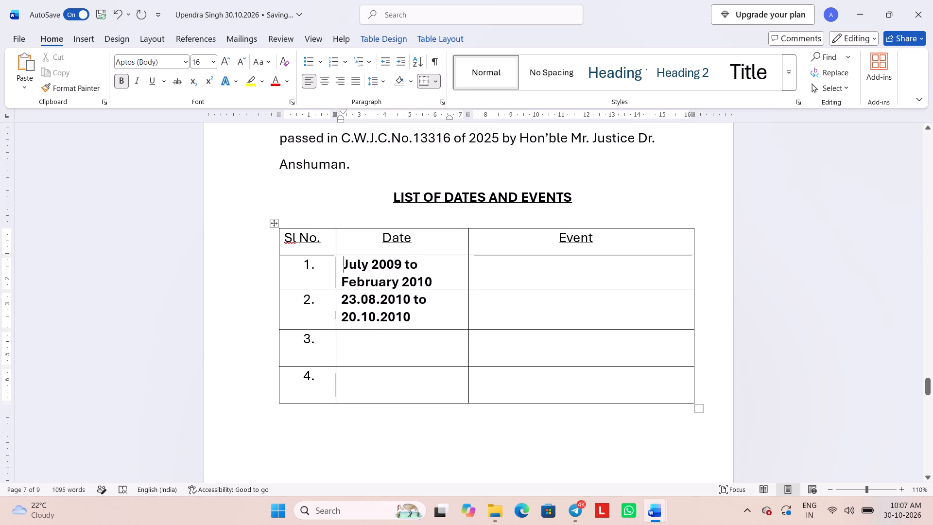
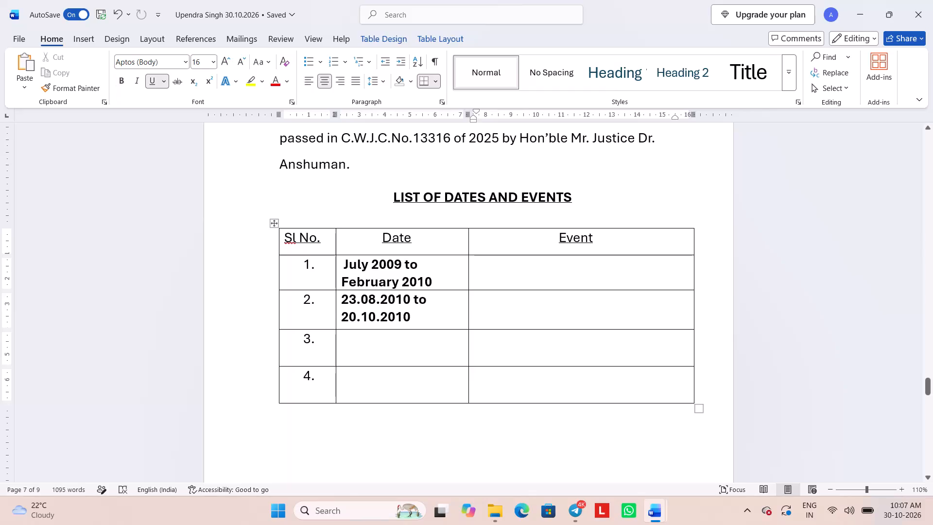
# Left-align row 1's Event cell and paste the copied text about the petitioner working as Panchayat Secretary, Khagaria Block, with salary not paid.
pyautogui.press('BackSpace')
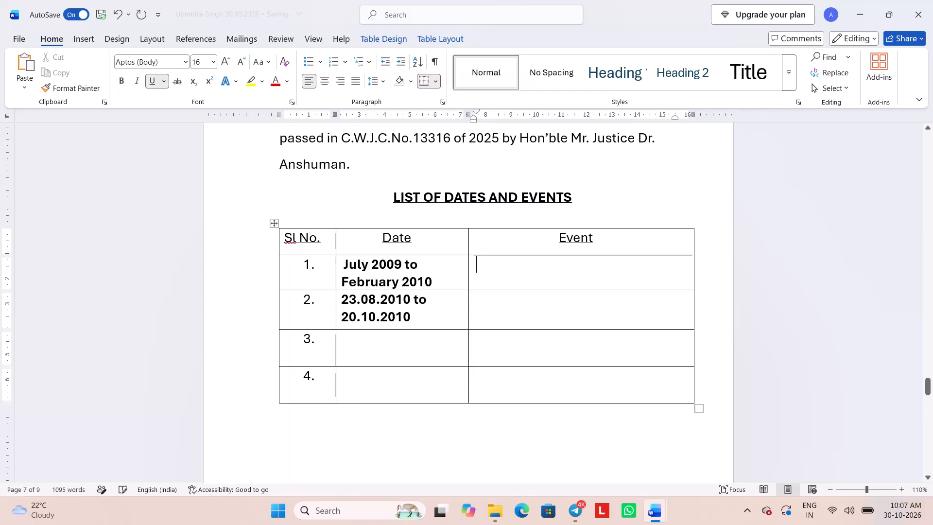
pyautogui.hotkey('ctrl', 'v')
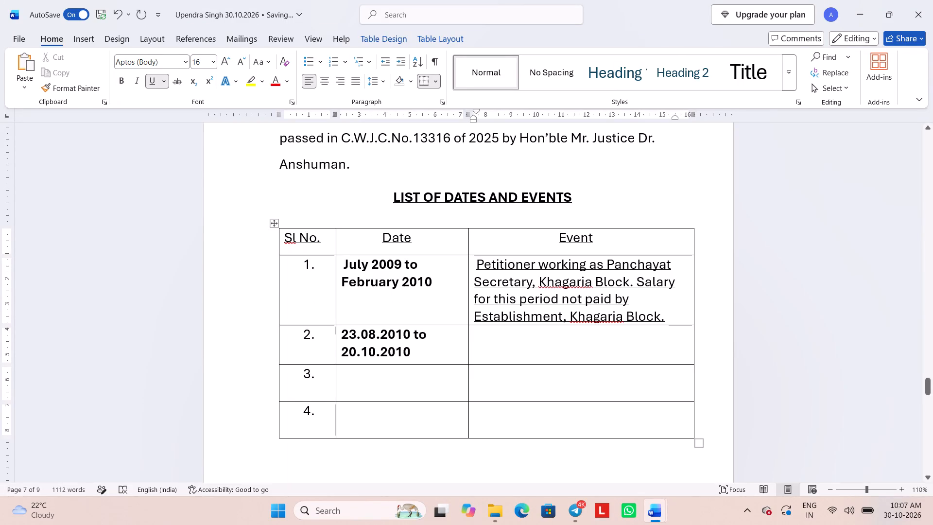
# Remove the underline from the whole event text in row 1's Event cell and delete the space before Petitioner.
pyautogui.moveTo(674, 316); pyautogui.dragTo(545, 272)
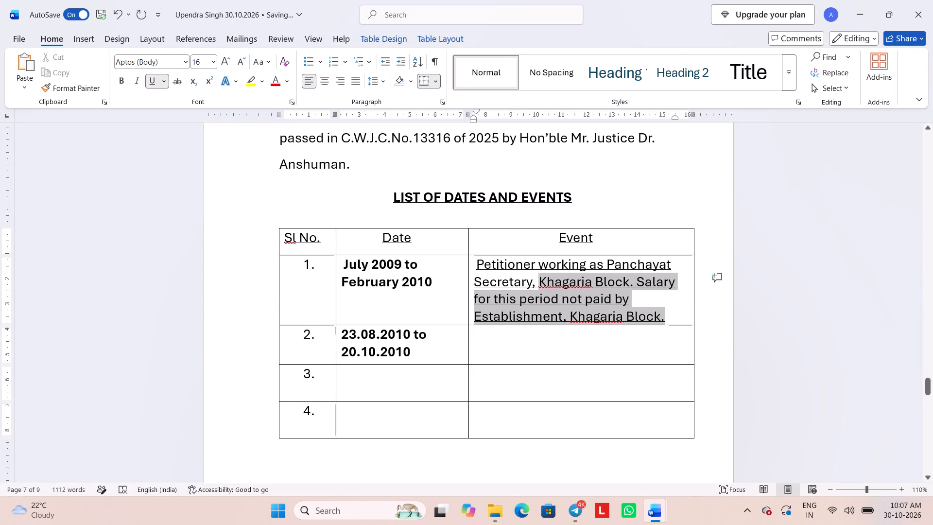
pyautogui.moveTo(545, 272); pyautogui.dragTo(488, 267)
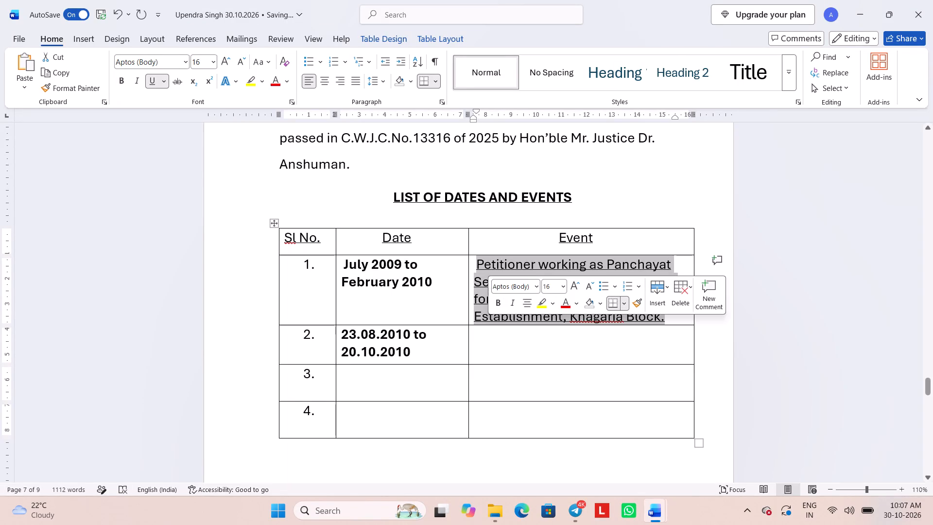
pyautogui.click(149, 80)
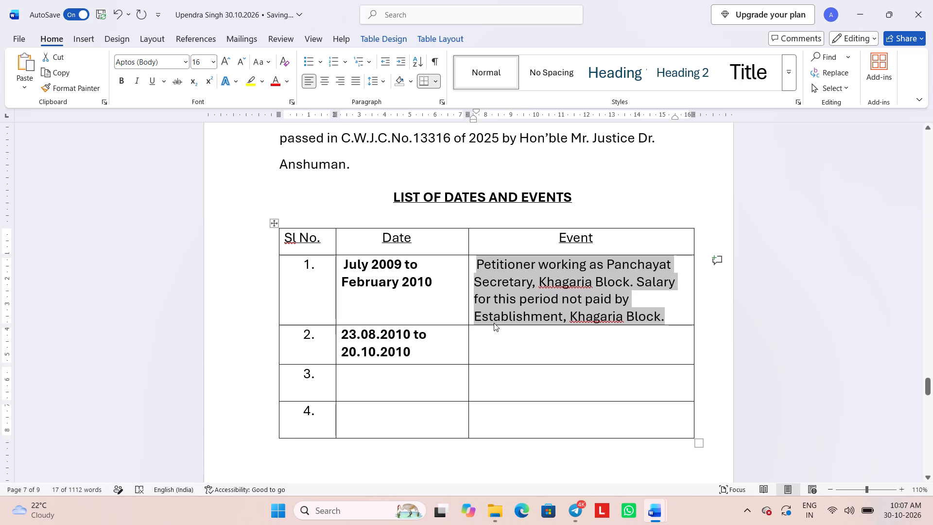
pyautogui.click(476, 265)
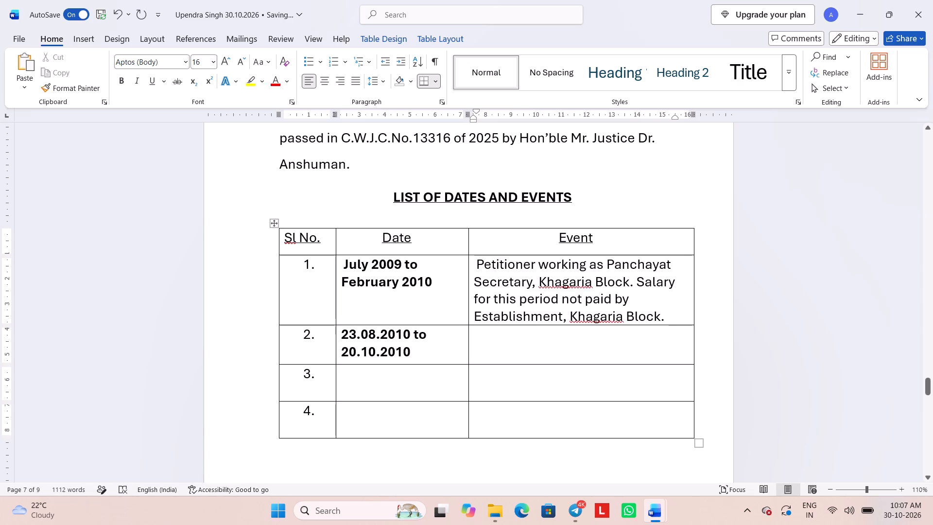
pyautogui.press('BackSpace')
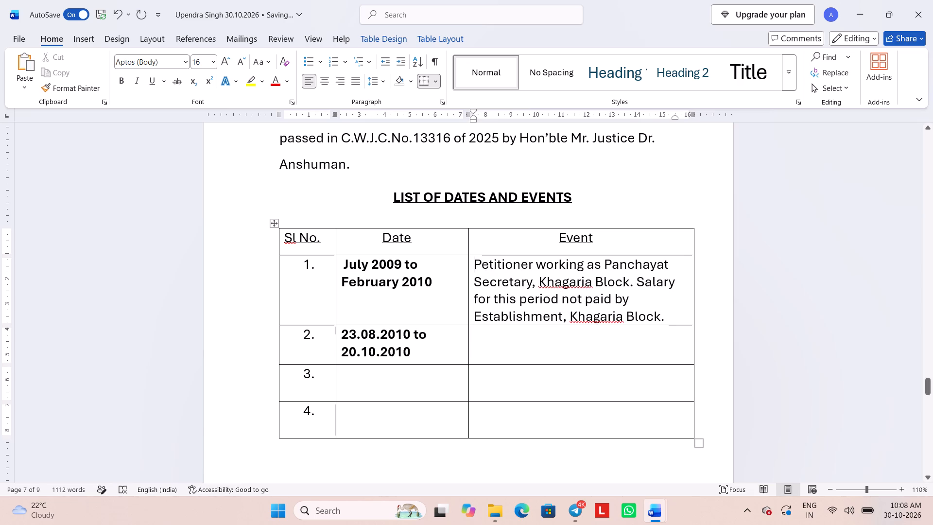
# Place the text cursor in row 2's empty Event cell, beside 23.08.2010 to 20.10.2010.
pyautogui.click(513, 350)
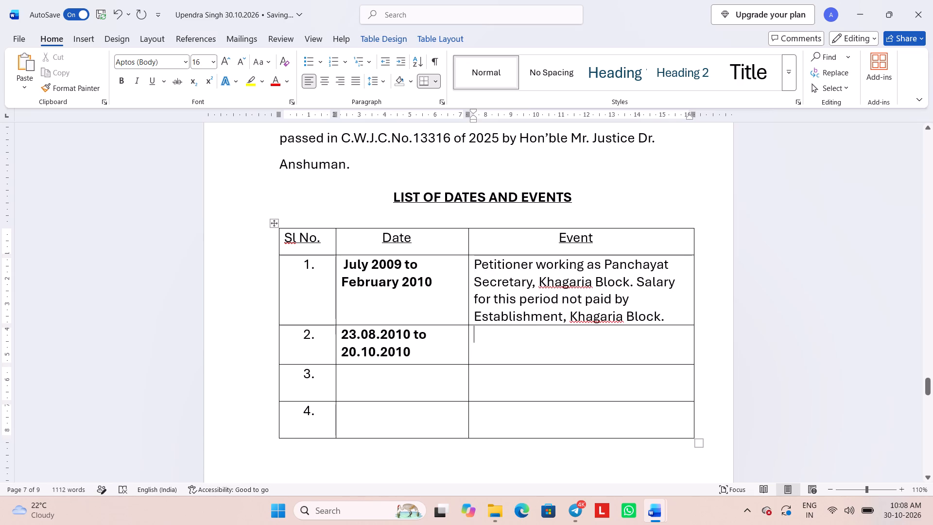
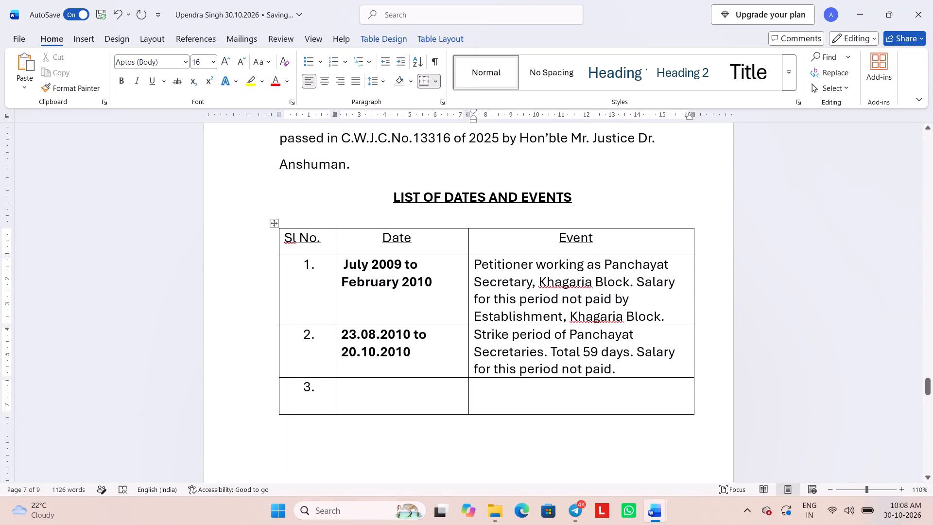
# Place the text cursor in row 3's empty Date cell of the List of Dates and Events table.
pyautogui.click(401, 404)
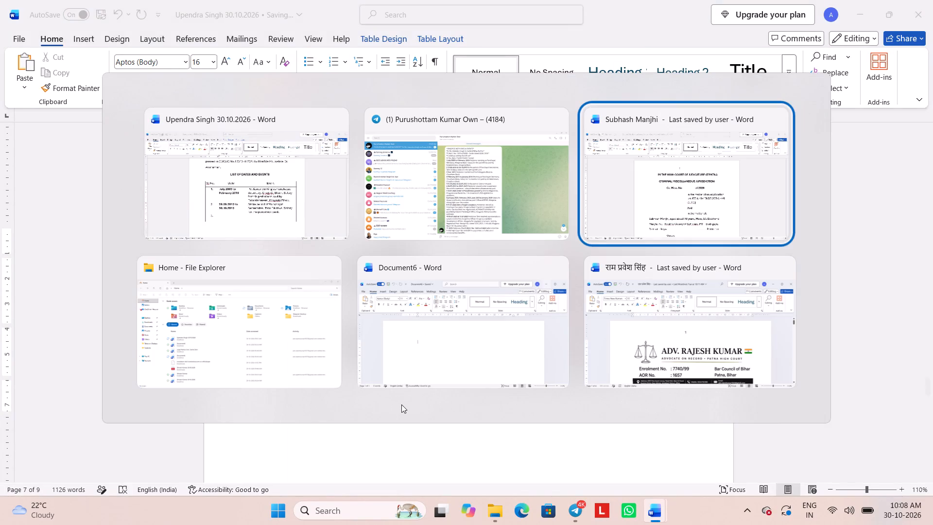
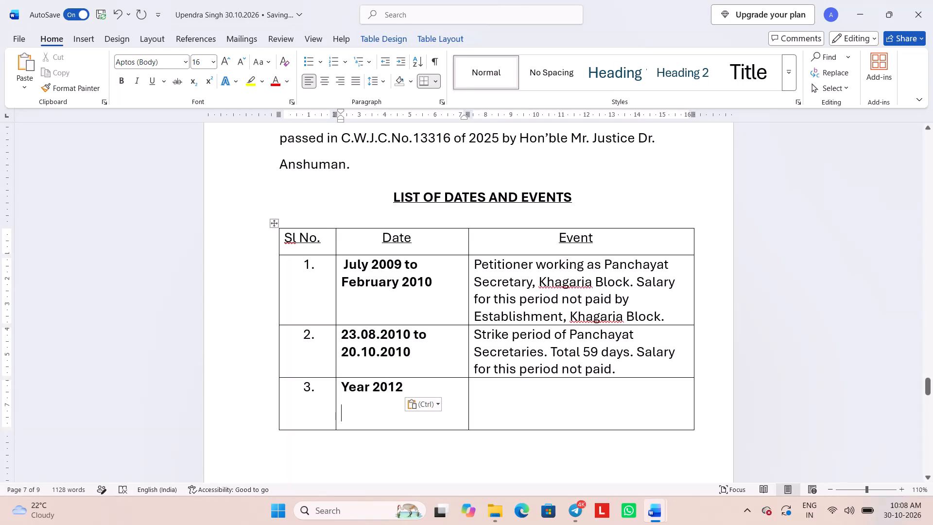
# Remove the extra blank line below "Year 2012" in row 3's Date cell of the List of Dates and Events table.
pyautogui.press('BackSpace')
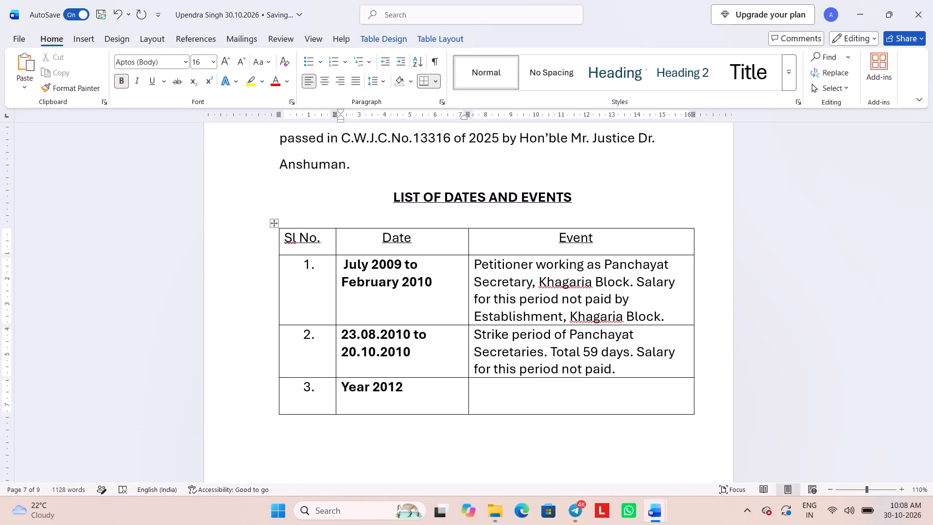
pyautogui.press('Delete')
pyautogui.press('Delete')
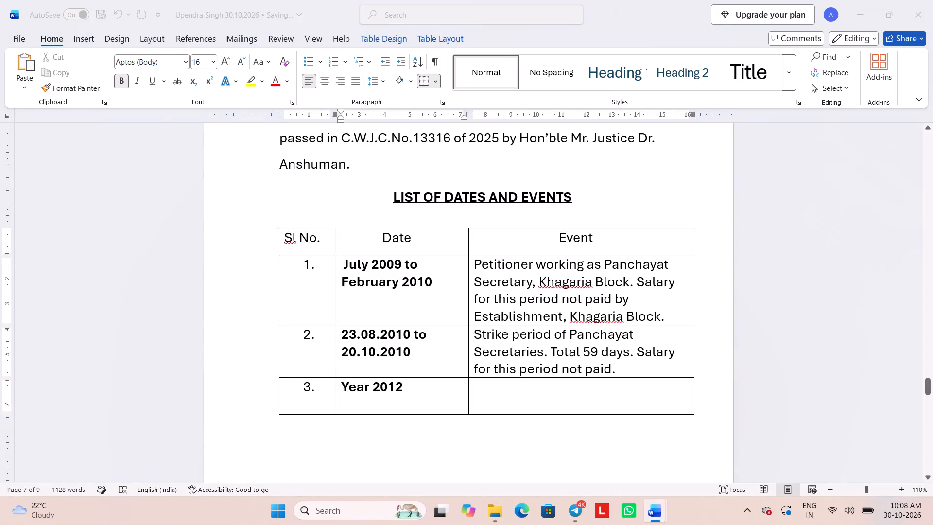
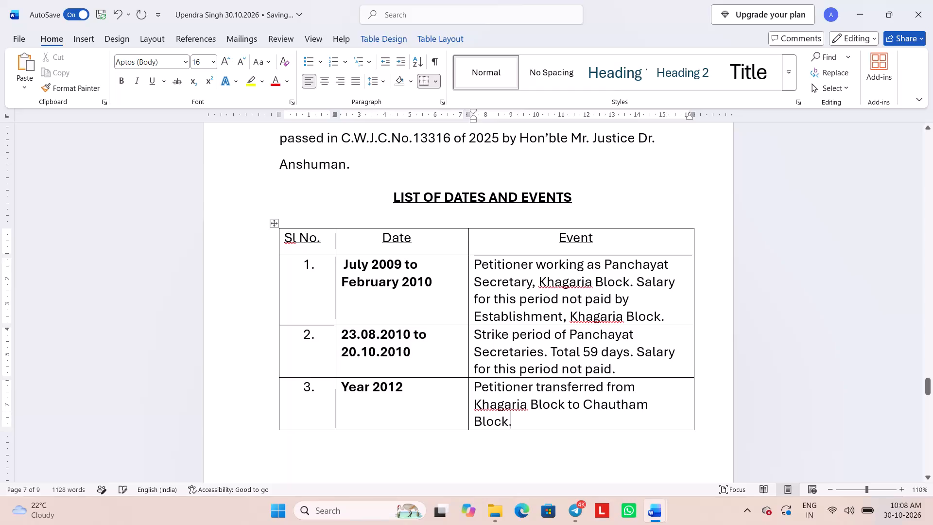
# Insert a new row below row 3 of the List of Dates and Events table and place the cursor in its Date cell.
pyautogui.click(272, 431)
pyautogui.scroll(-1, 305, 420)
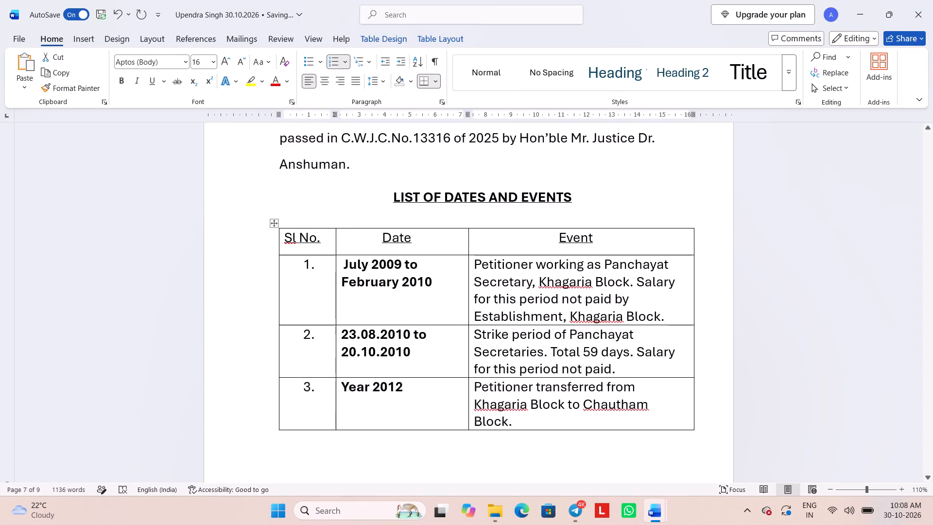
pyautogui.scroll(-3, 305, 420)
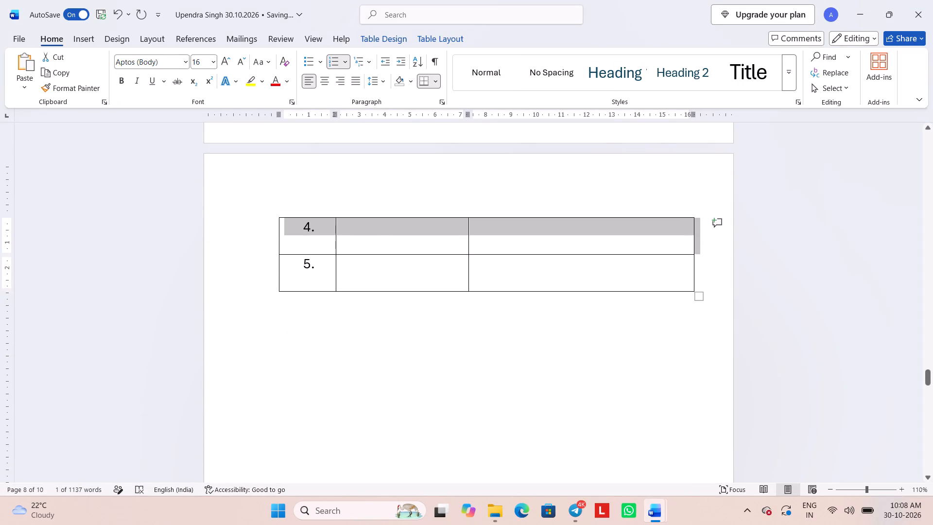
pyautogui.click(377, 234)
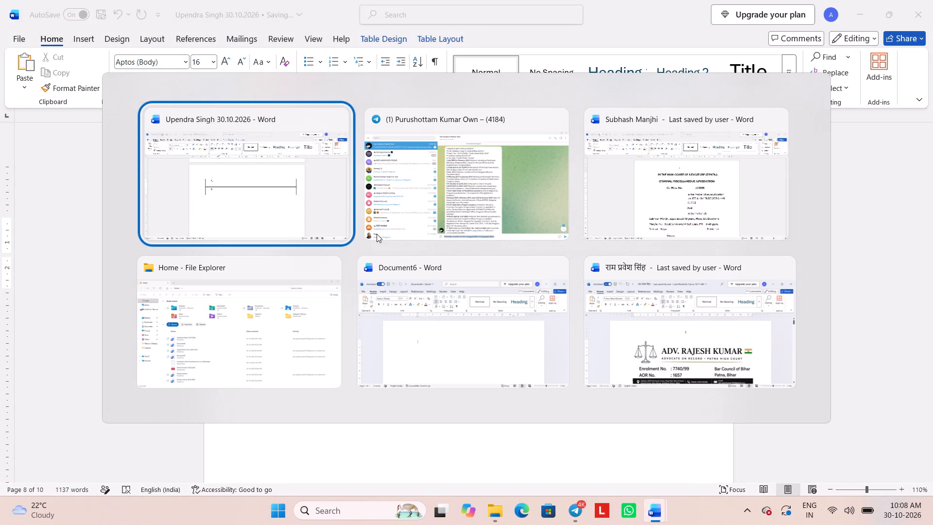
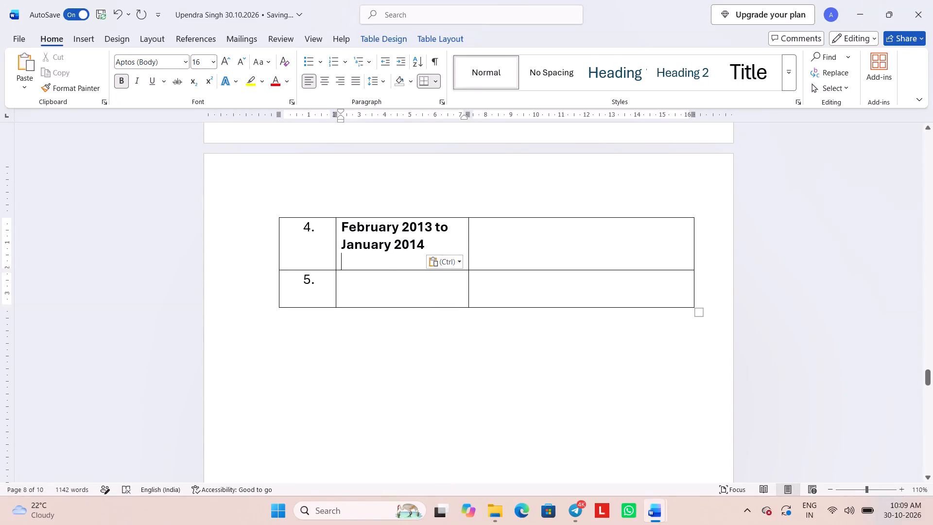
# Remove the empty line below "February 2013 to January 2014" in the Date cell of row 4.
pyautogui.press('BackSpace')
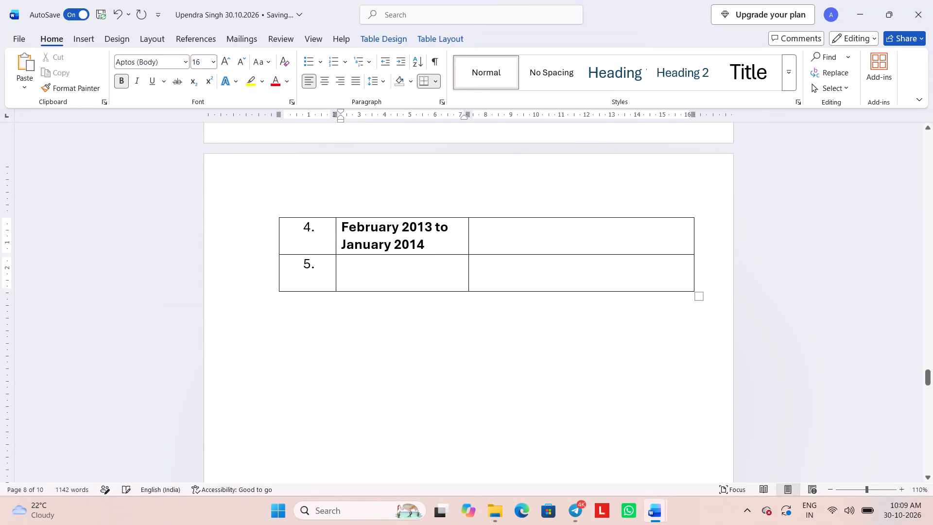
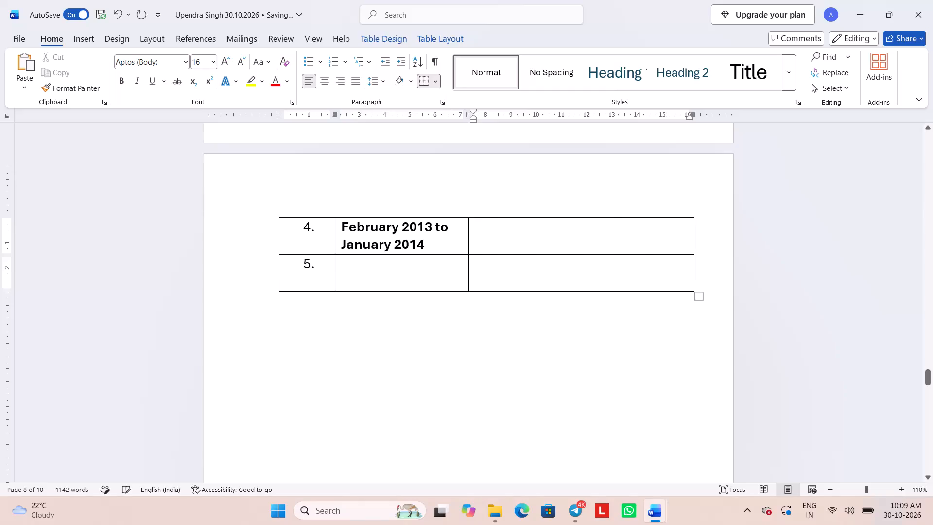
# Paste the copied event about working as Panchayat Secretary, Chautham Block, with 12 months' salary unpaid, into row 4's event cell.
pyautogui.hotkey('ctrl', 'v')
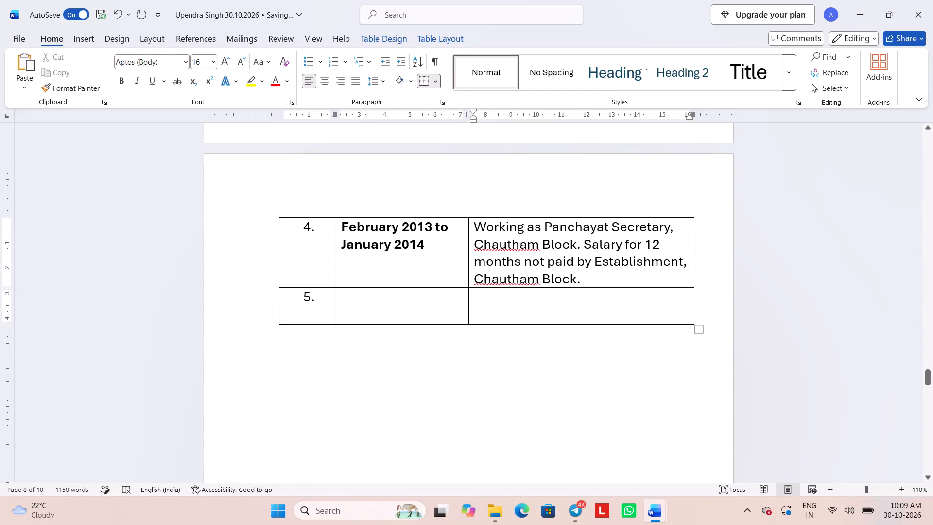
# Place the cursor in the empty Date cell of row 5 for the next date entry.
pyautogui.click(395, 308)
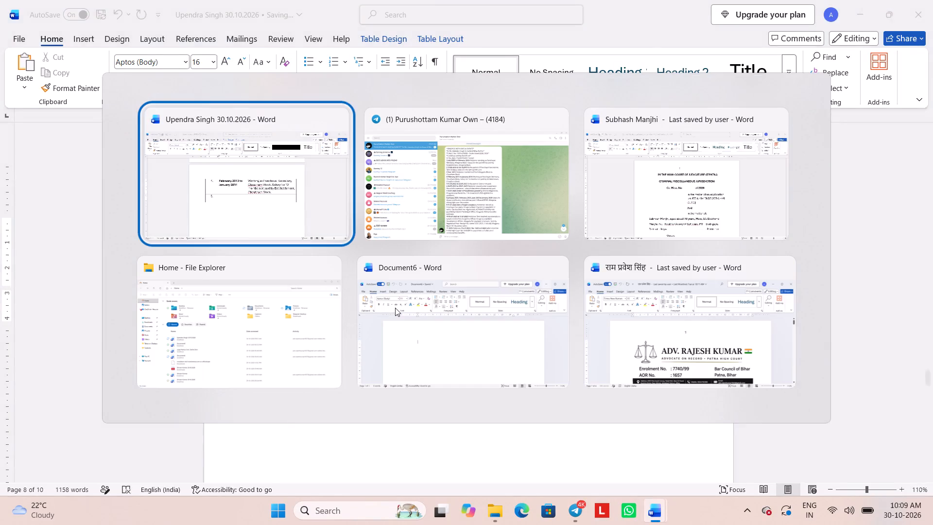
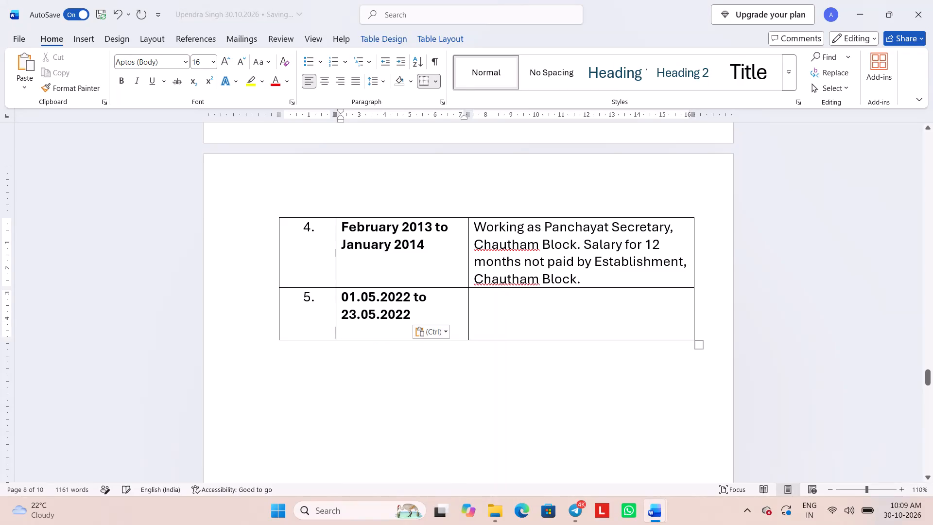
# Remove the extra blank line below the date range 01.05.2022 to 23.05.2022 in row 5's Date cell.
pyautogui.press('BackSpace')
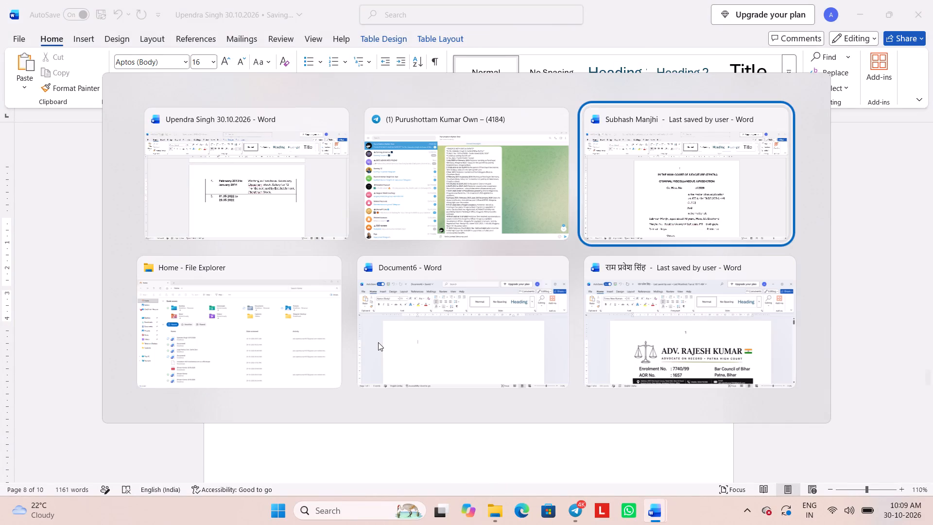
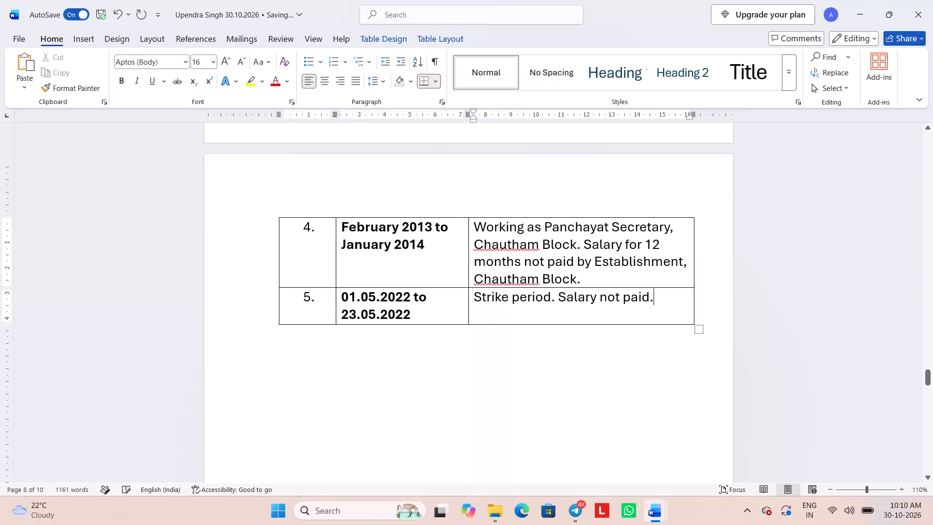
# Add a new row below row 5 at the end of the dates and events table.
pyautogui.click(276, 325)
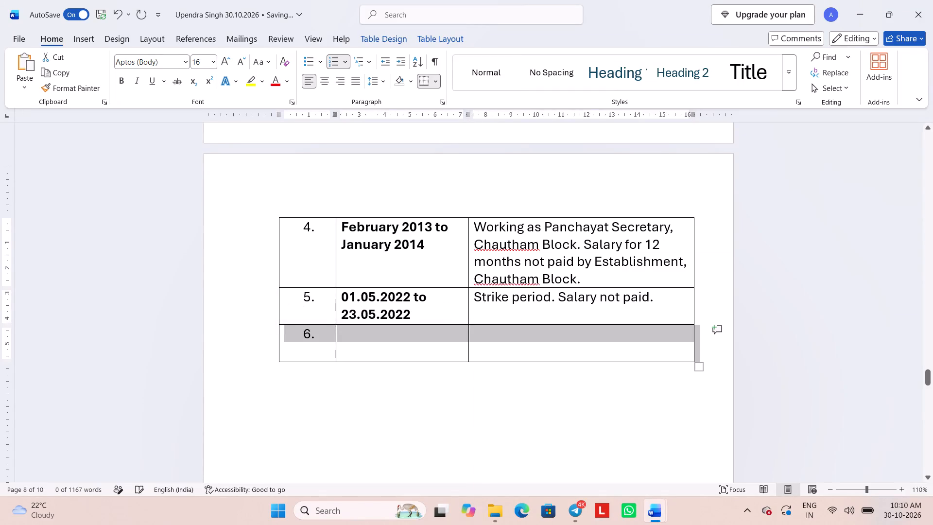
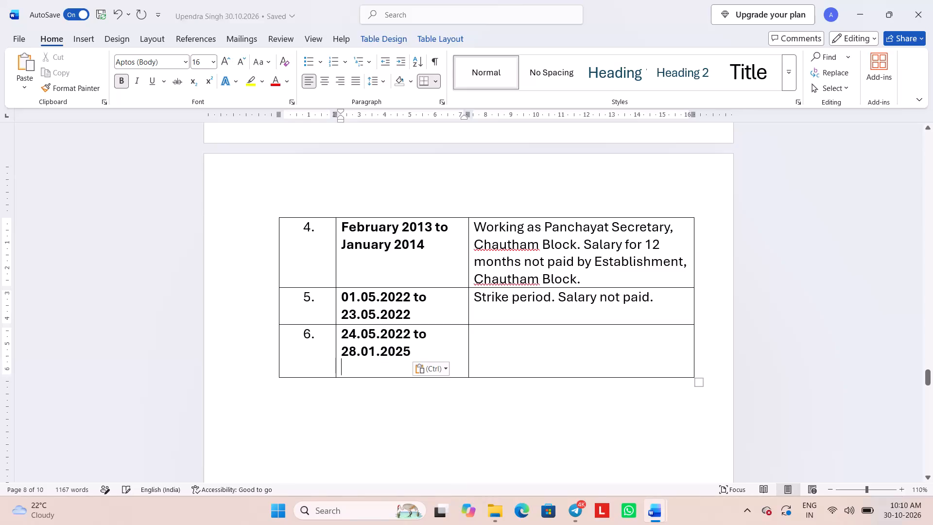
# Remove the empty line below the date range in row 6 of the dates and events table.
pyautogui.press('BackSpace')
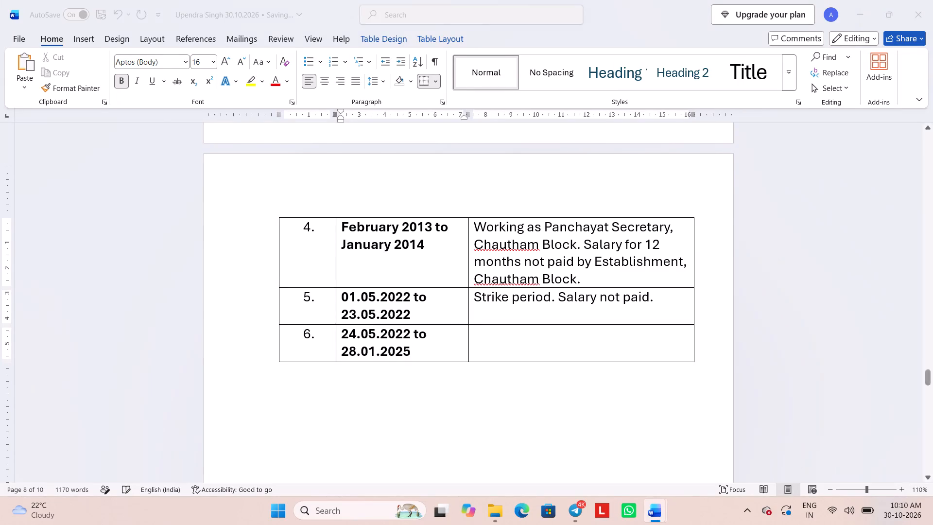
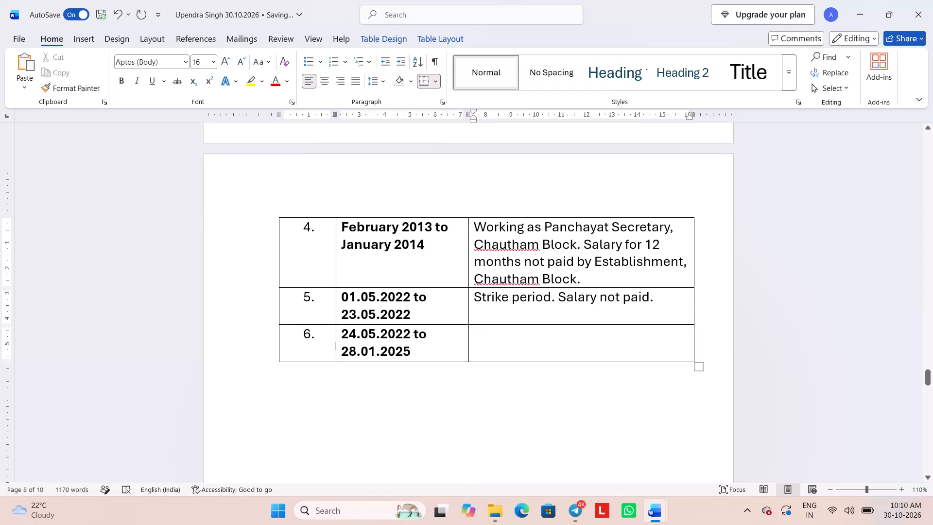
# Paste "Petitioner placed under suspension. Period of suspension - salary/subsistence allowance not paid." into the event cell of row 6.
pyautogui.hotkey('ctrl', 'v')
# Add a new row numbered 7 below row 6 of the dates and events table.
pyautogui.scroll(-1, 501, 346)
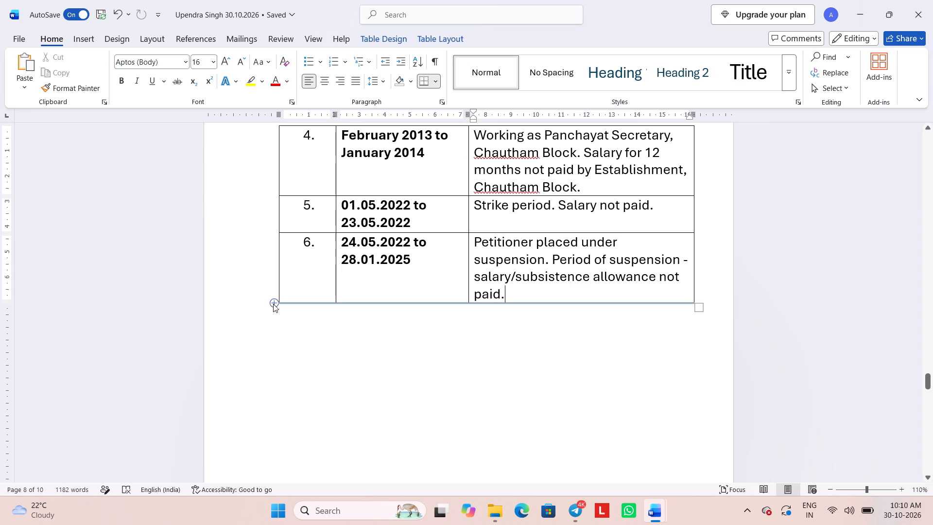
pyautogui.click(273, 304)
# Place the cursor in the empty date cell of row 7 in the dates and events table.
pyautogui.scroll(2, 399, 377)
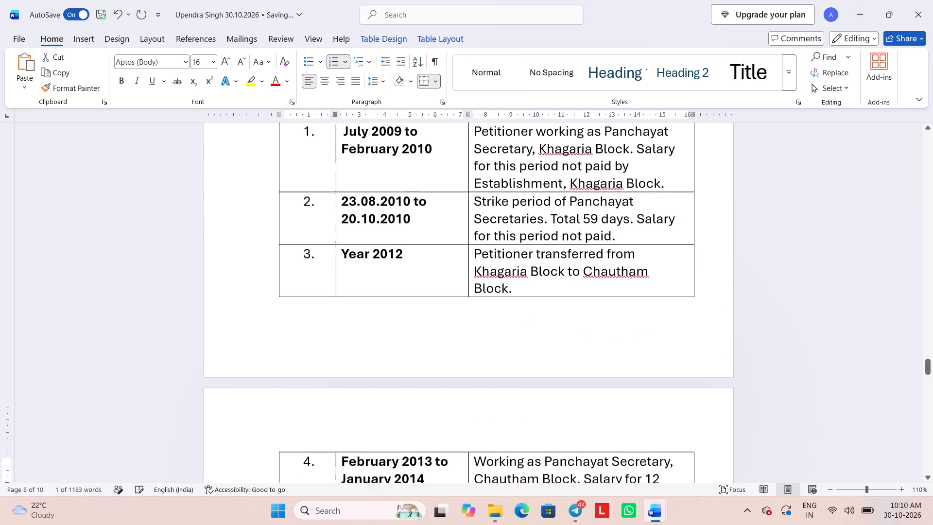
pyautogui.scroll(-5, 399, 377)
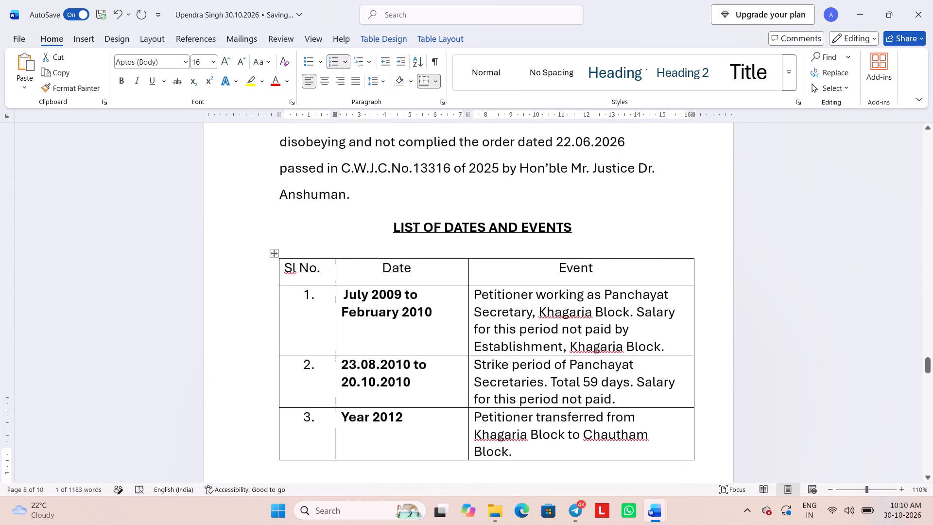
pyautogui.scroll(-5, 399, 377)
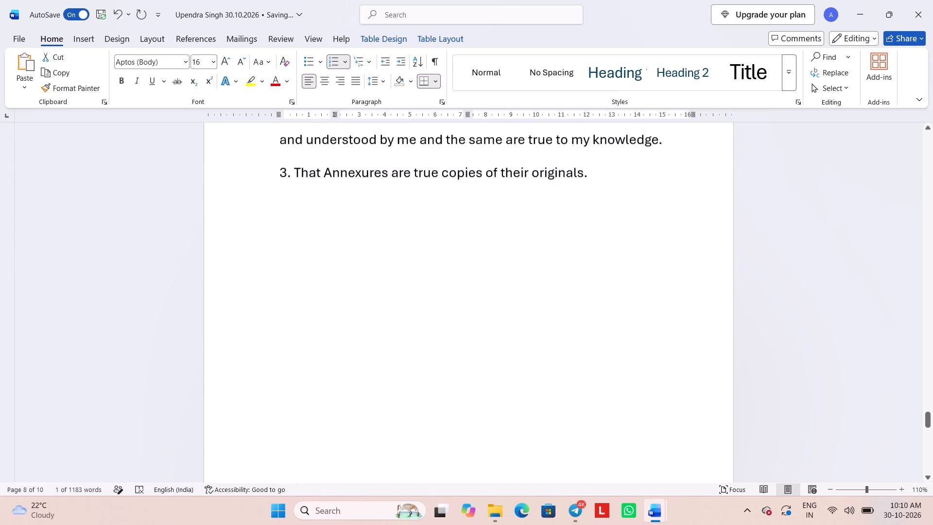
pyautogui.scroll(-5, 399, 377)
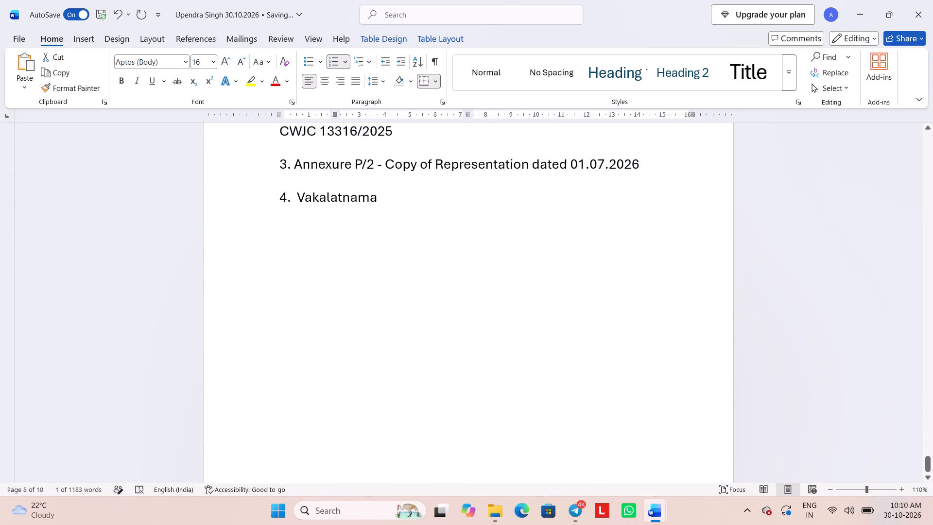
pyautogui.scroll(-2, 399, 377)
pyautogui.scroll(20, 399, 377)
pyautogui.scroll(5, 399, 377)
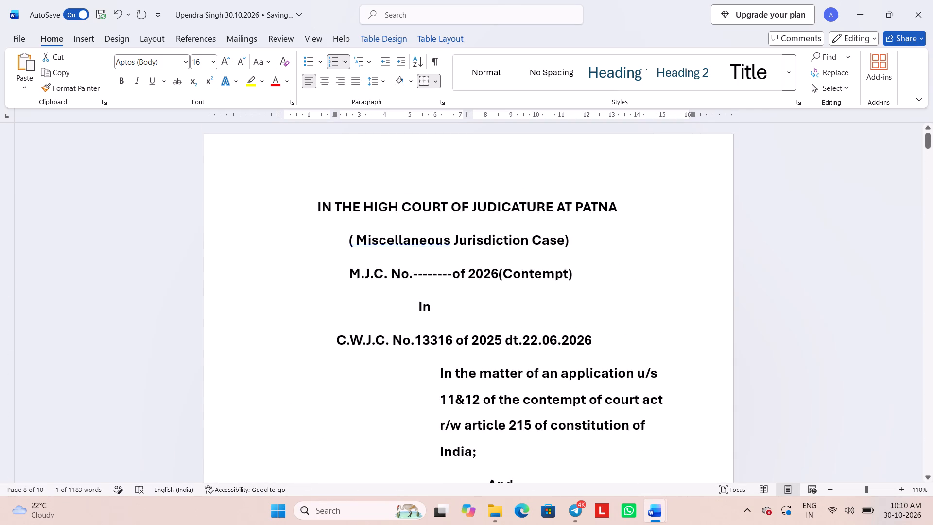
pyautogui.scroll(-5, 399, 377)
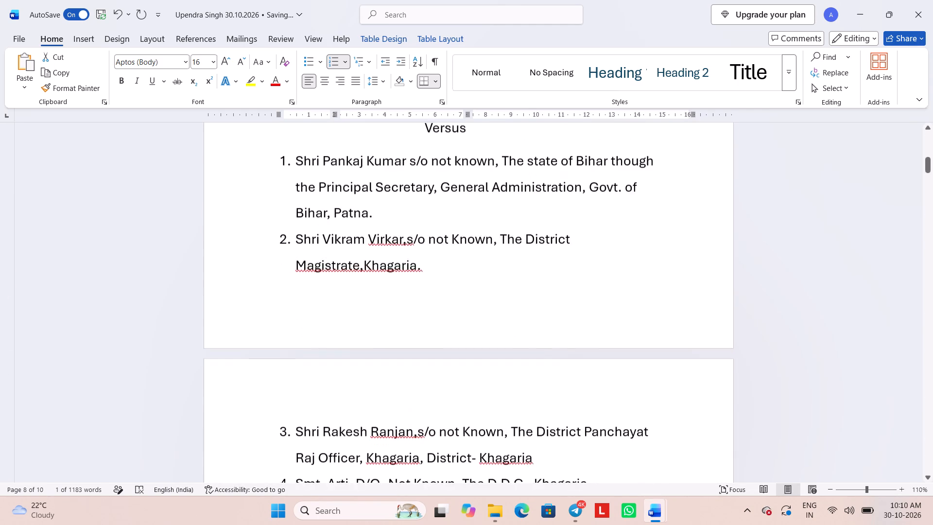
pyautogui.scroll(-6, 399, 377)
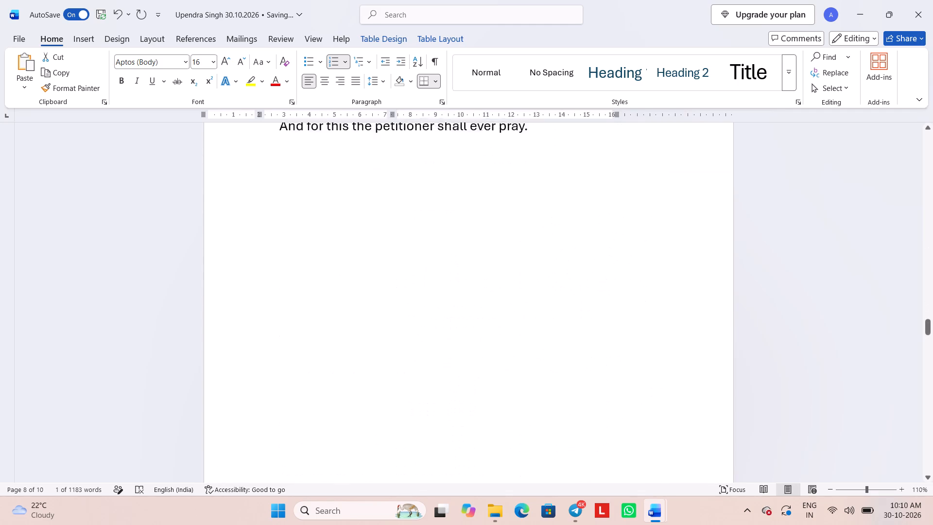
pyautogui.scroll(-6, 399, 377)
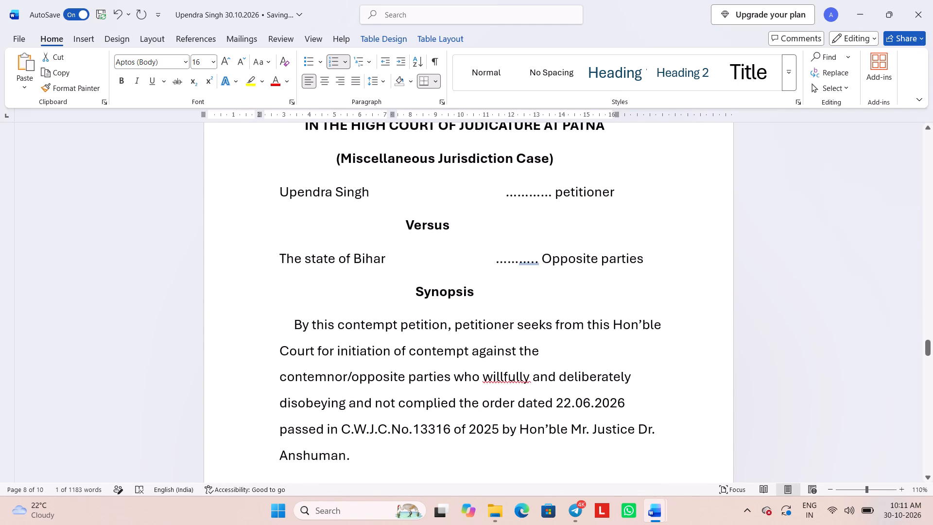
pyautogui.scroll(-5, 399, 377)
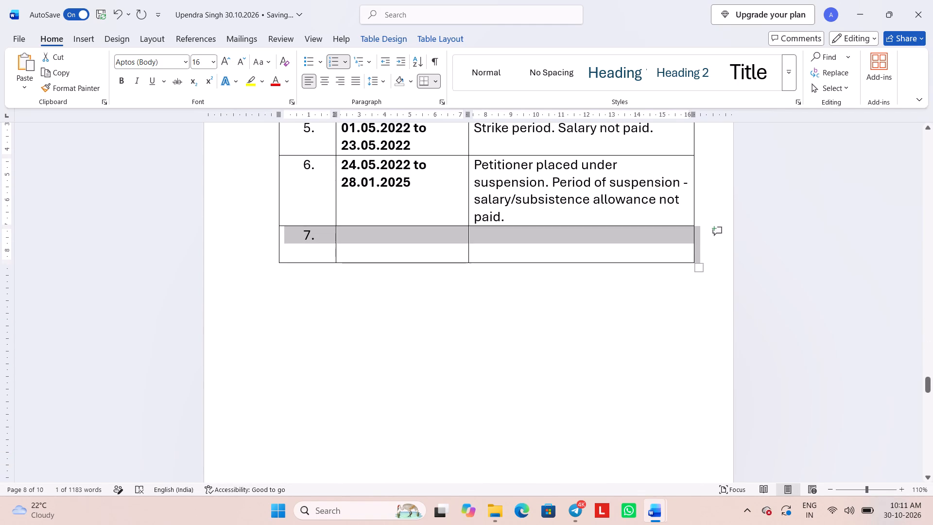
pyautogui.click(349, 252)
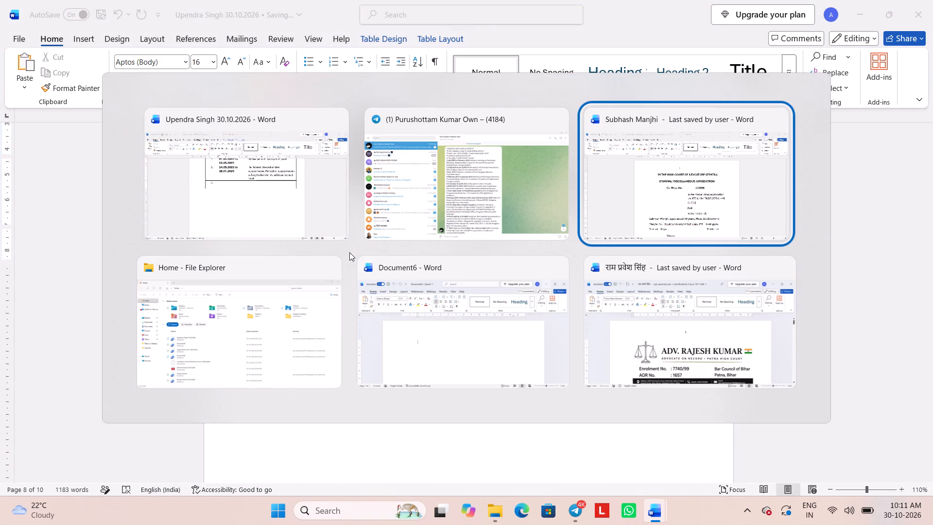
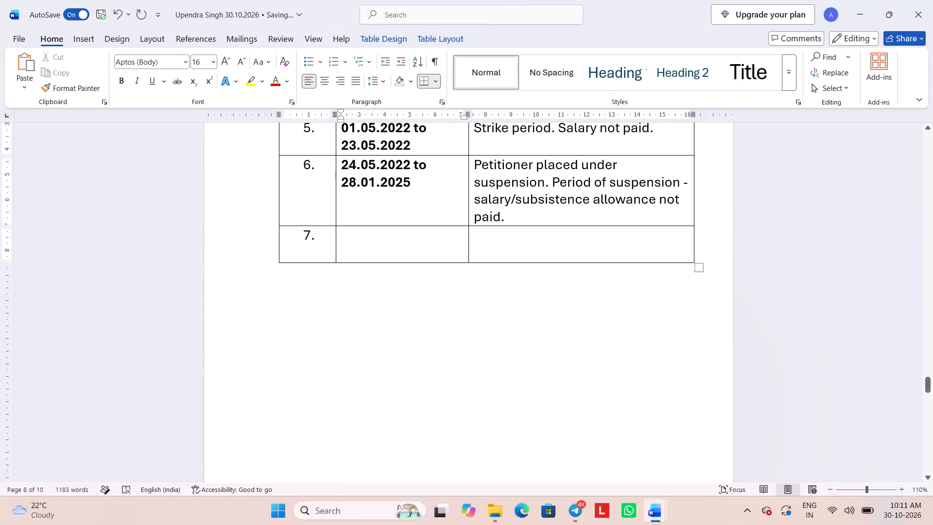
# Paste the date 25.01.2025 into the date cell of row 7, removing the extra trailing paragraph.
pyautogui.hotkey('ctrl', 'v')
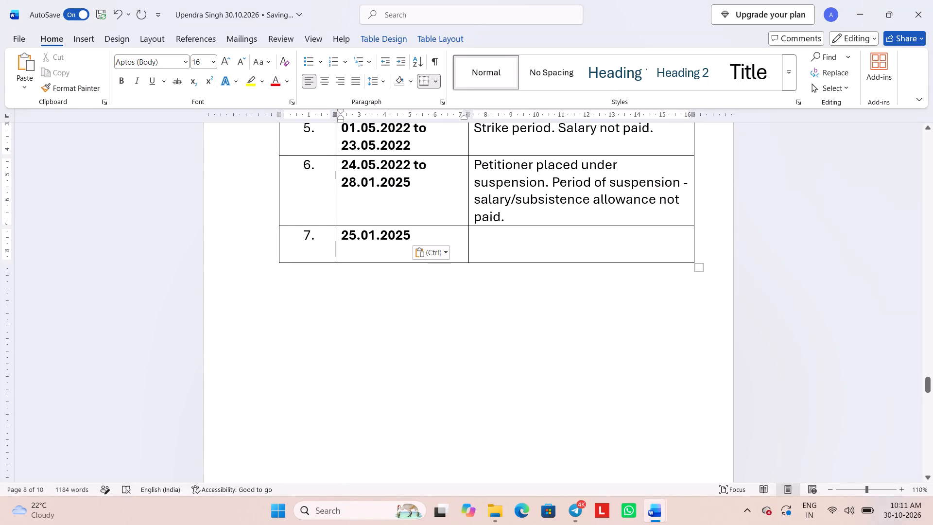
pyautogui.press('BackSpace')
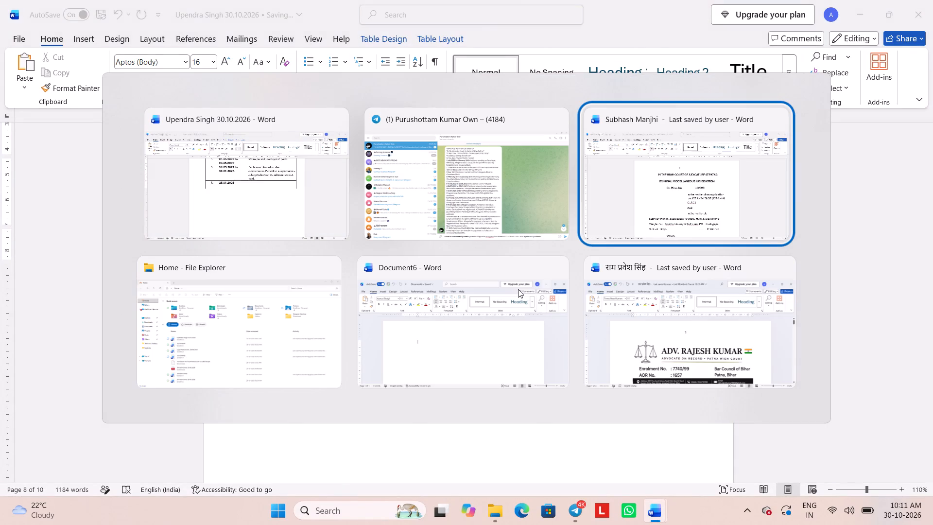
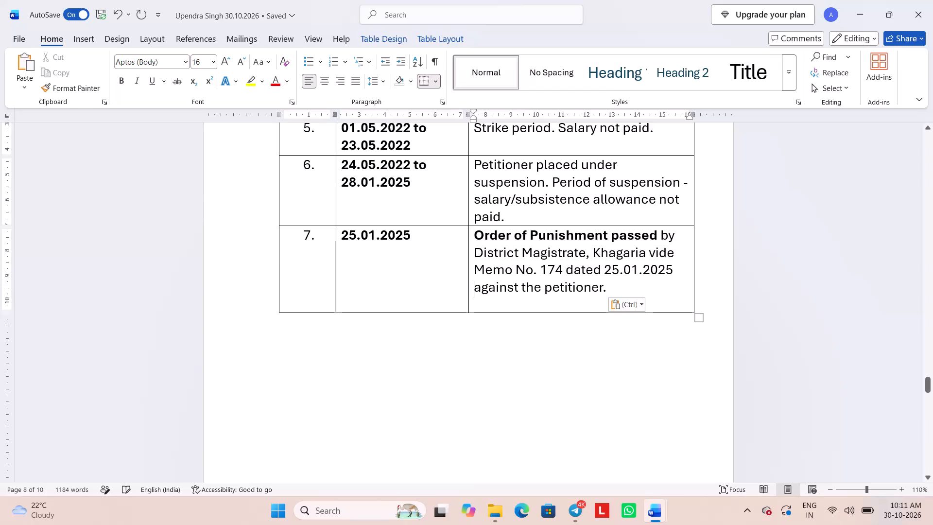
# Add a new row below row 7 of the List of Dates and Events table, ready for entry in its date cell.
pyautogui.click(275, 313)
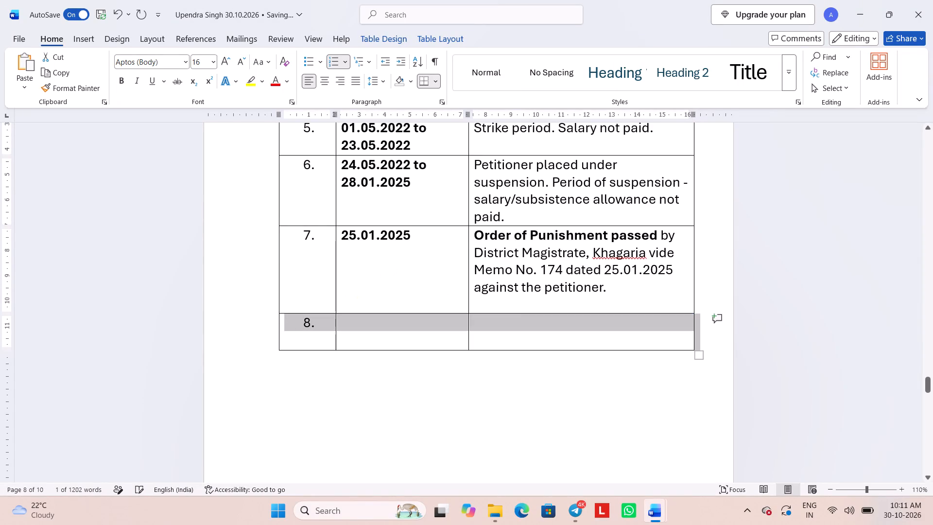
pyautogui.click(385, 343)
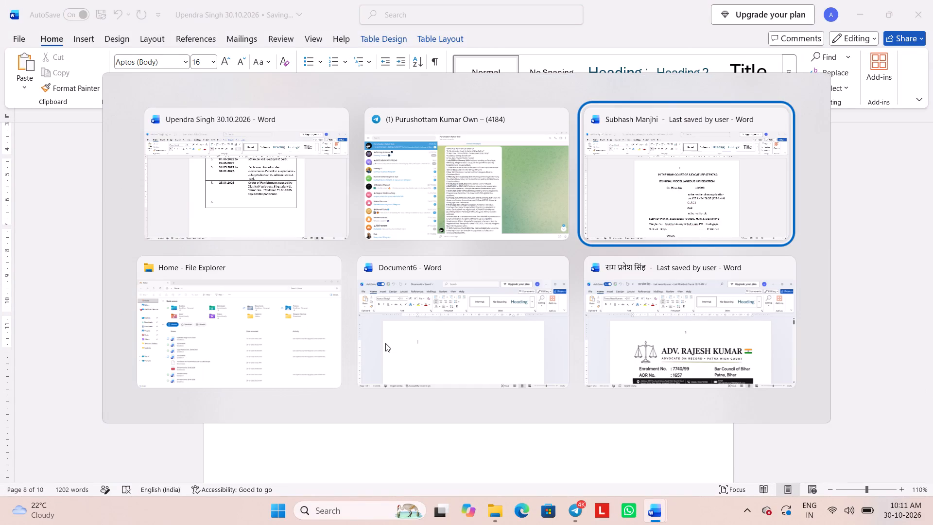
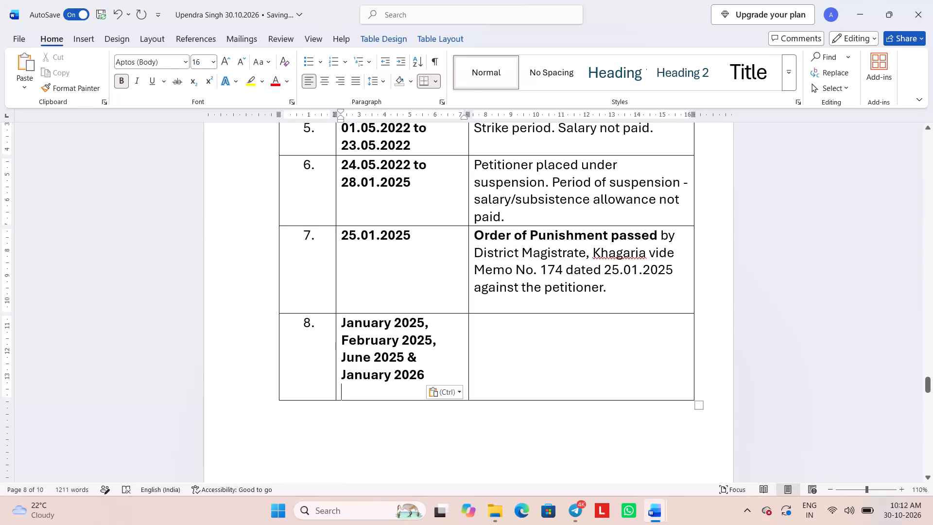
# Remove the empty trailing line below "January 2026" in the date cell of row 8.
pyautogui.press('BackSpace')
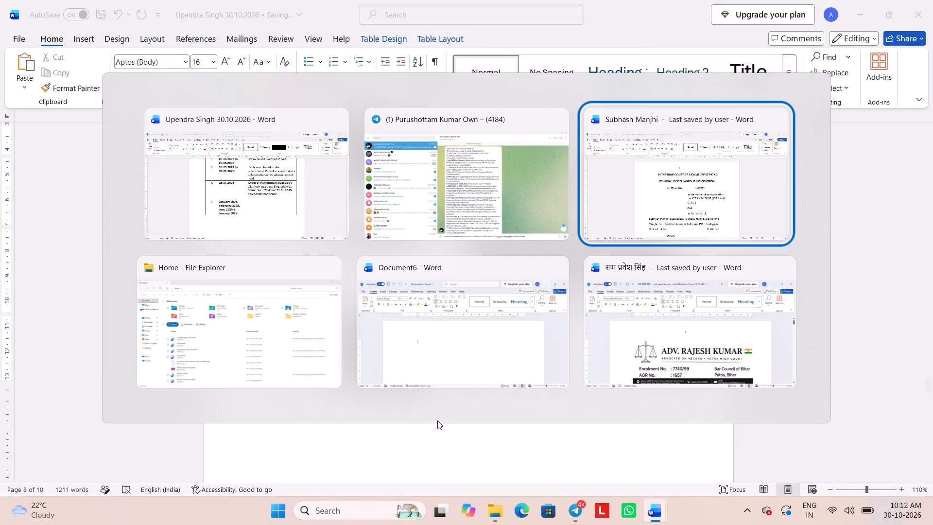
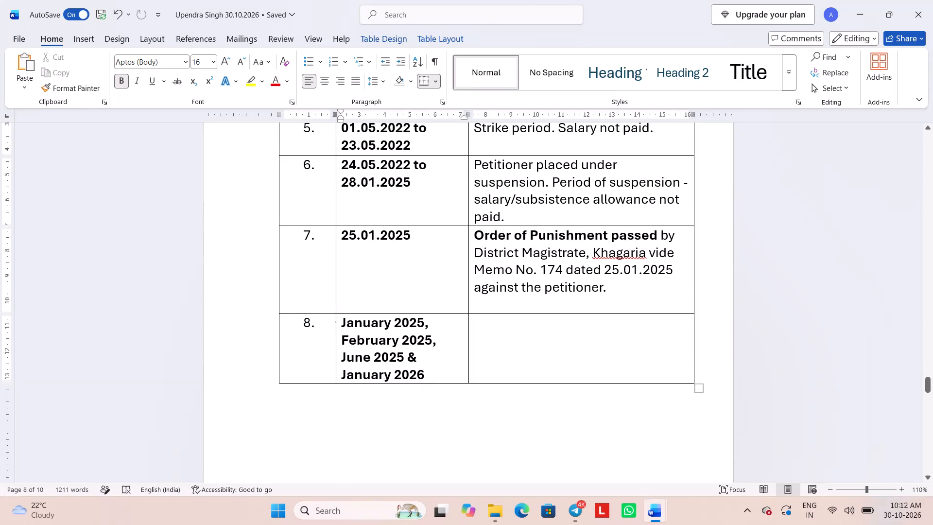
# Paste the event text "Salary for these months also due and not paid..." into row 8's event cell and remove its bold formatting.
pyautogui.click(502, 360)
pyautogui.hotkey('ctrl', 'v')
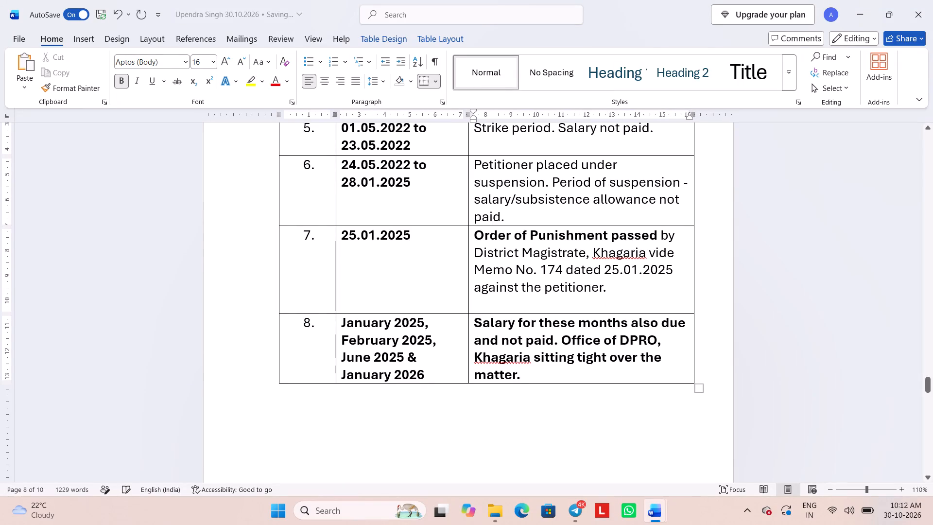
pyautogui.moveTo(536, 377); pyautogui.dragTo(482, 336)
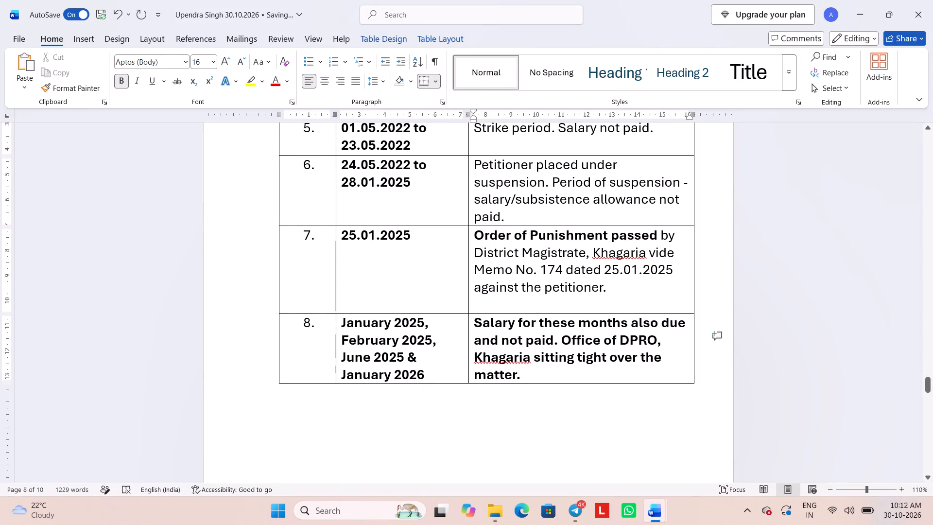
pyautogui.moveTo(482, 336); pyautogui.dragTo(476, 325)
pyautogui.click(486, 305)
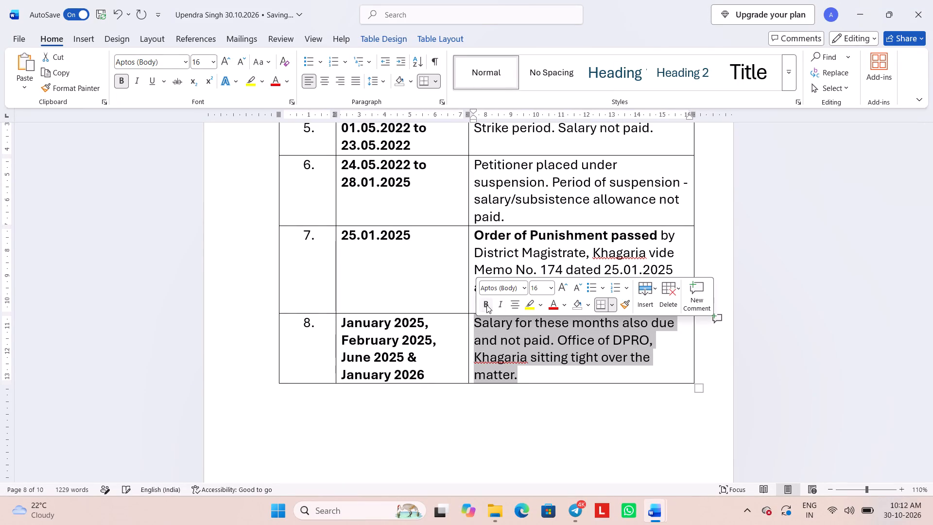
# Add a new row below row 8 at the end of the table and place the cursor in its date cell.
pyautogui.click(273, 384)
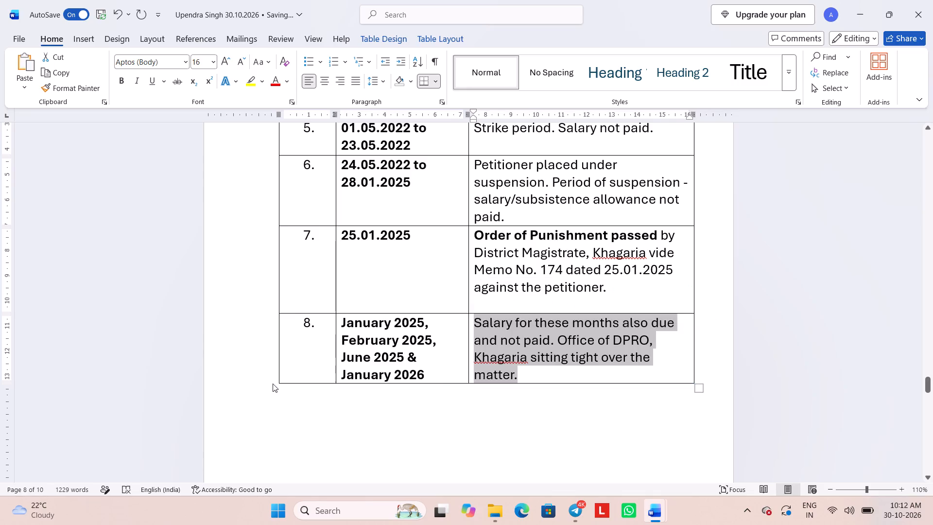
pyautogui.click(370, 410)
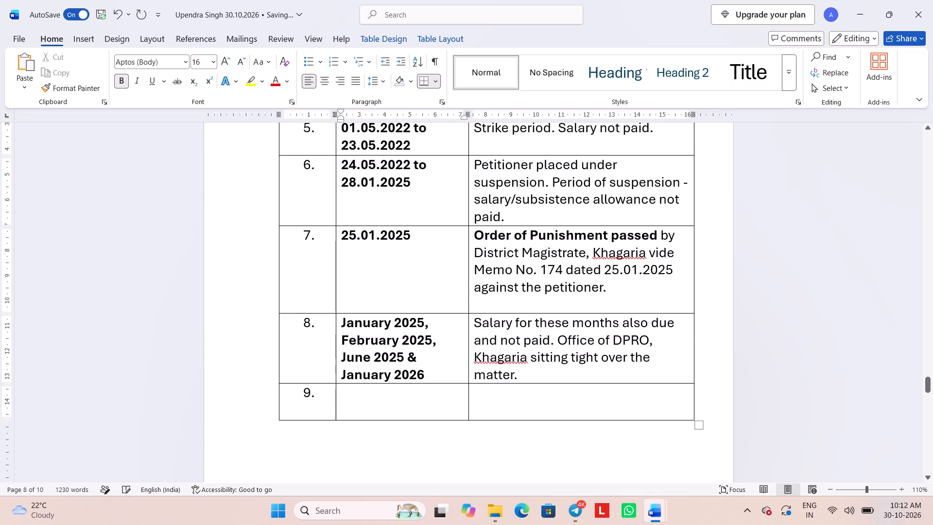